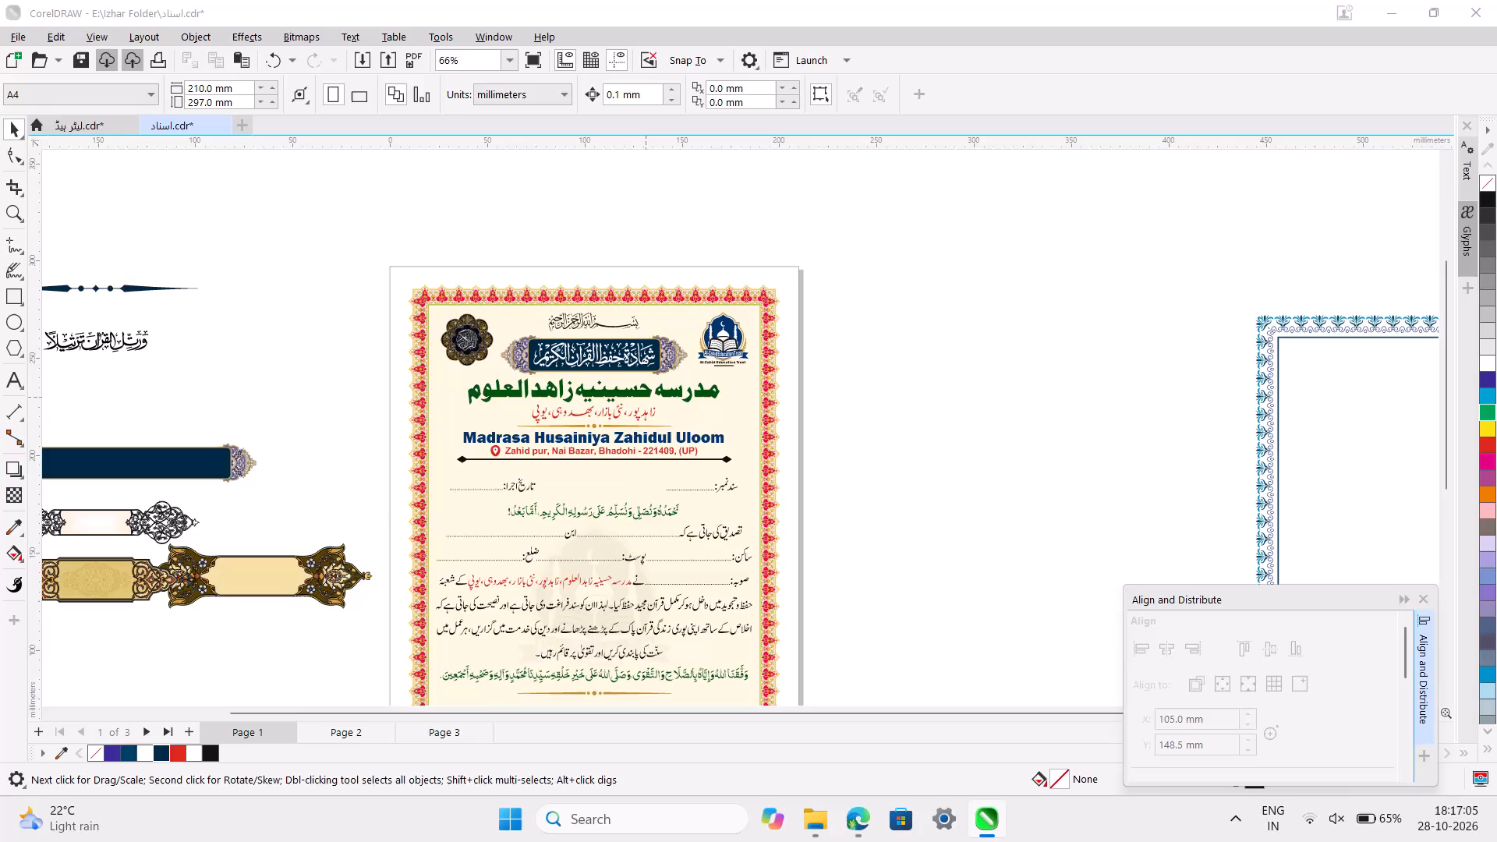
Save the اسناد certificate document.
left_click(80, 63)
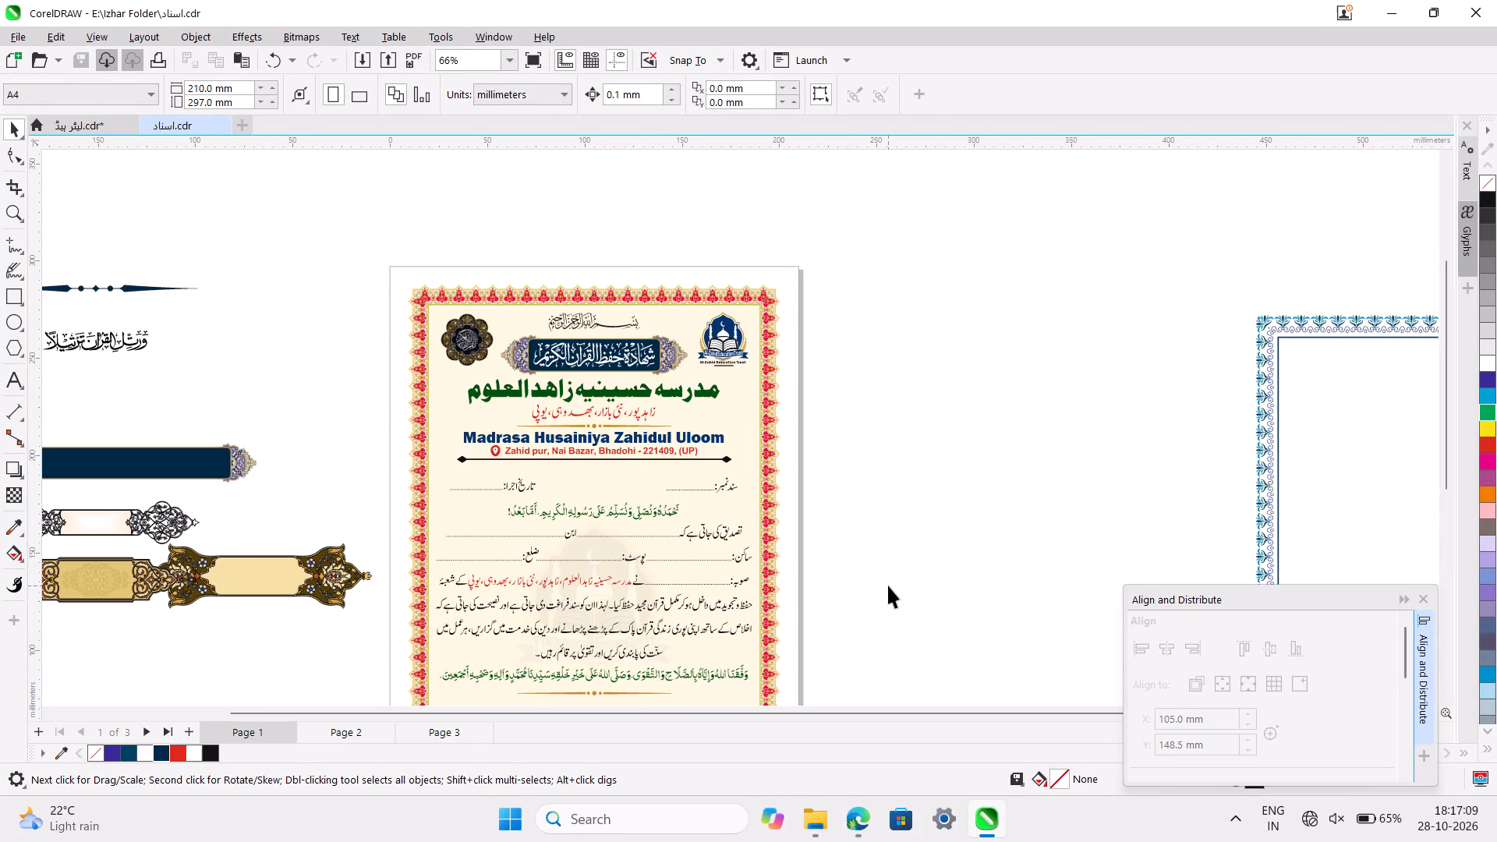
Examine the certificate's lower border corner and its header on page 1.
scroll(888, 586, "down", 3)
scroll(888, 586, "up", 8, "ctrl")
scroll(888, 586, "right", 1)
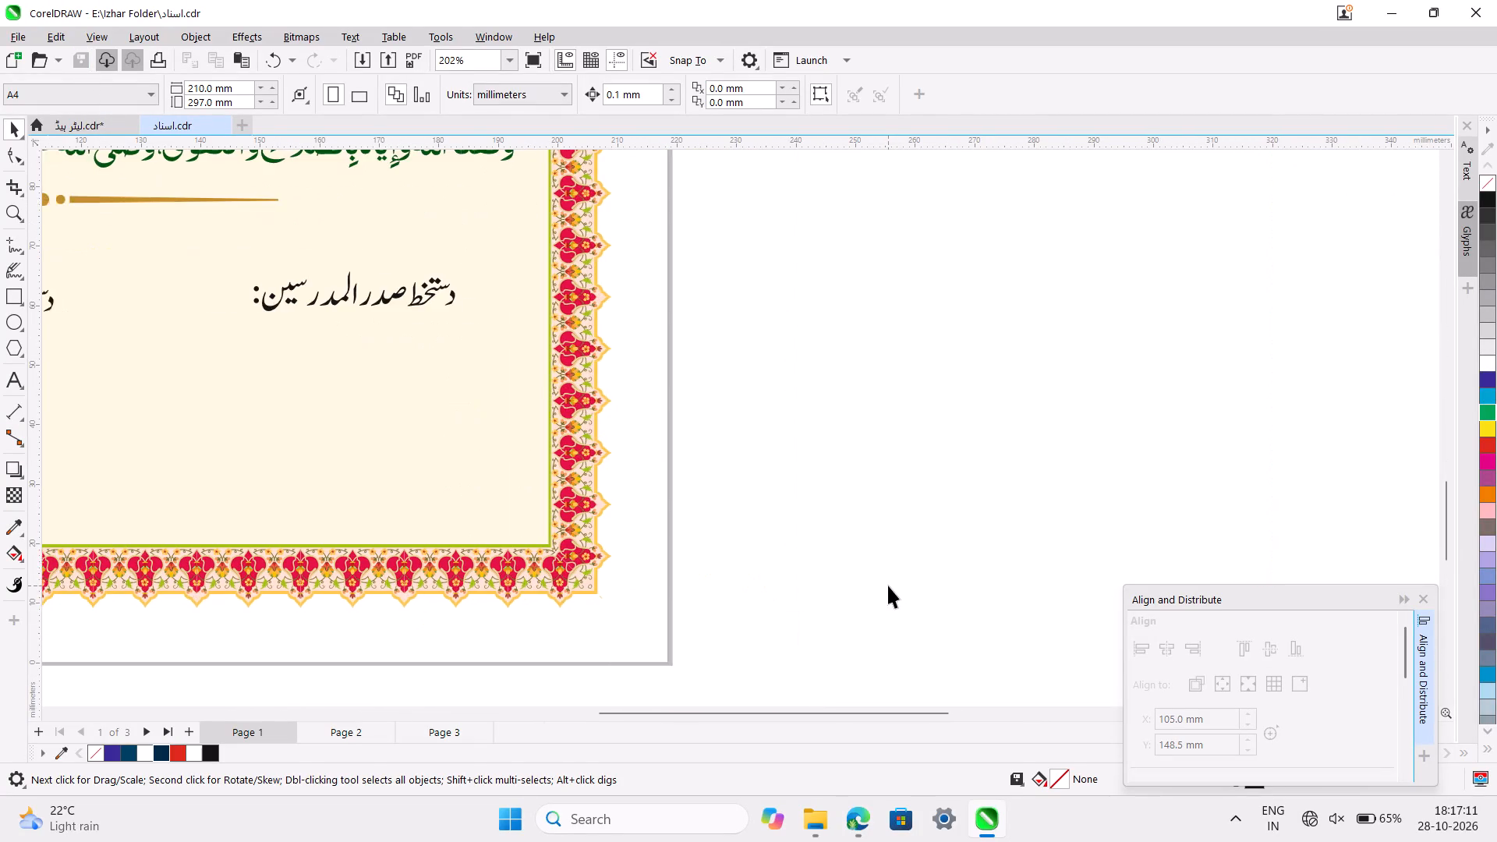
scroll(888, 586, "right", 3)
scroll(888, 586, "up", 7)
scroll(888, 586, "right", 4)
scroll(888, 586, "up", 9)
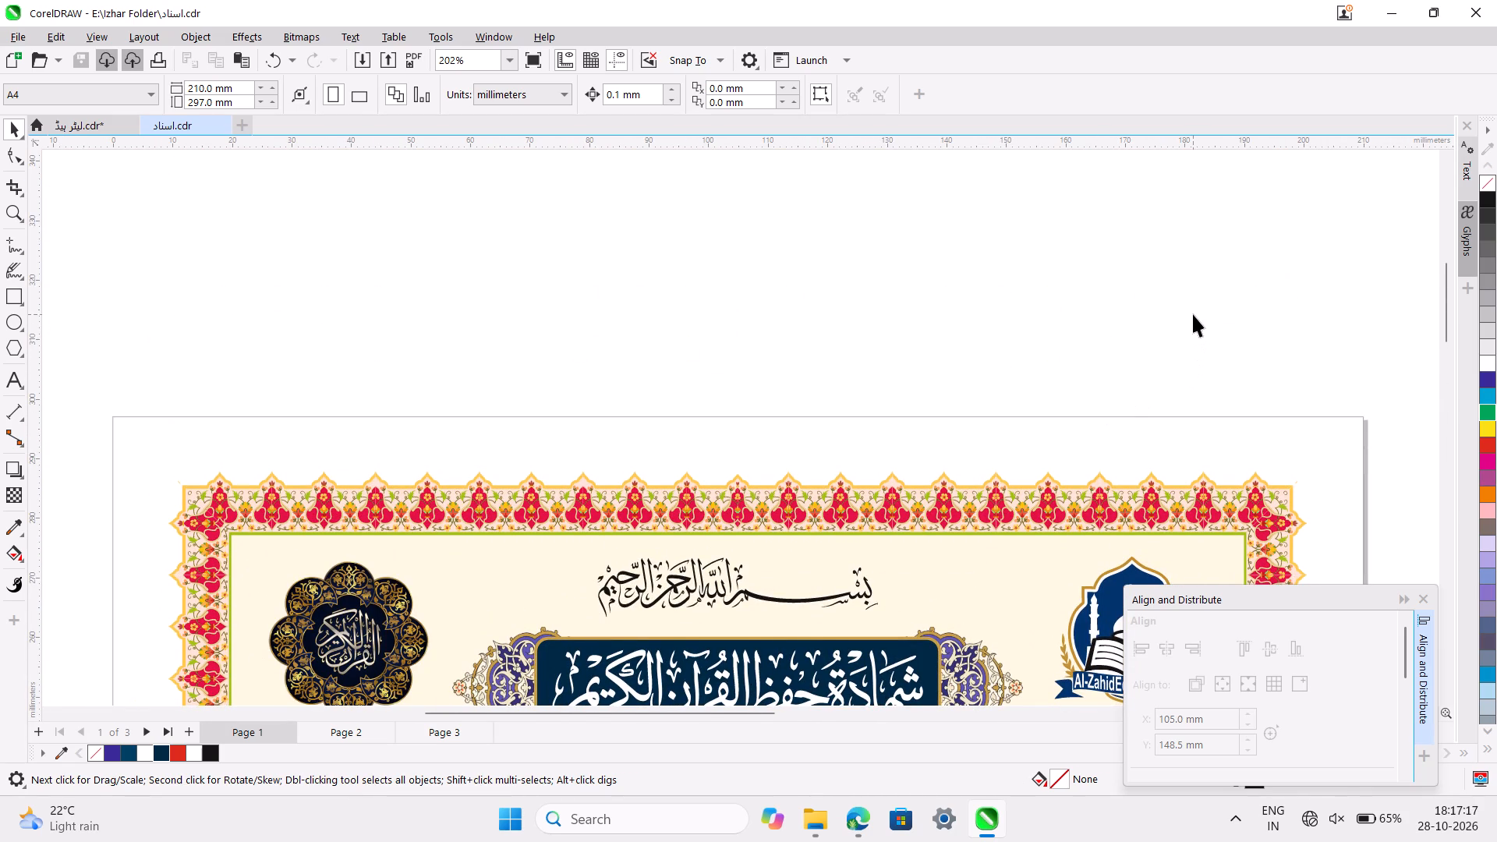
scroll(1193, 314, "down", 3, "ctrl")
scroll(1193, 314, "left", 4)
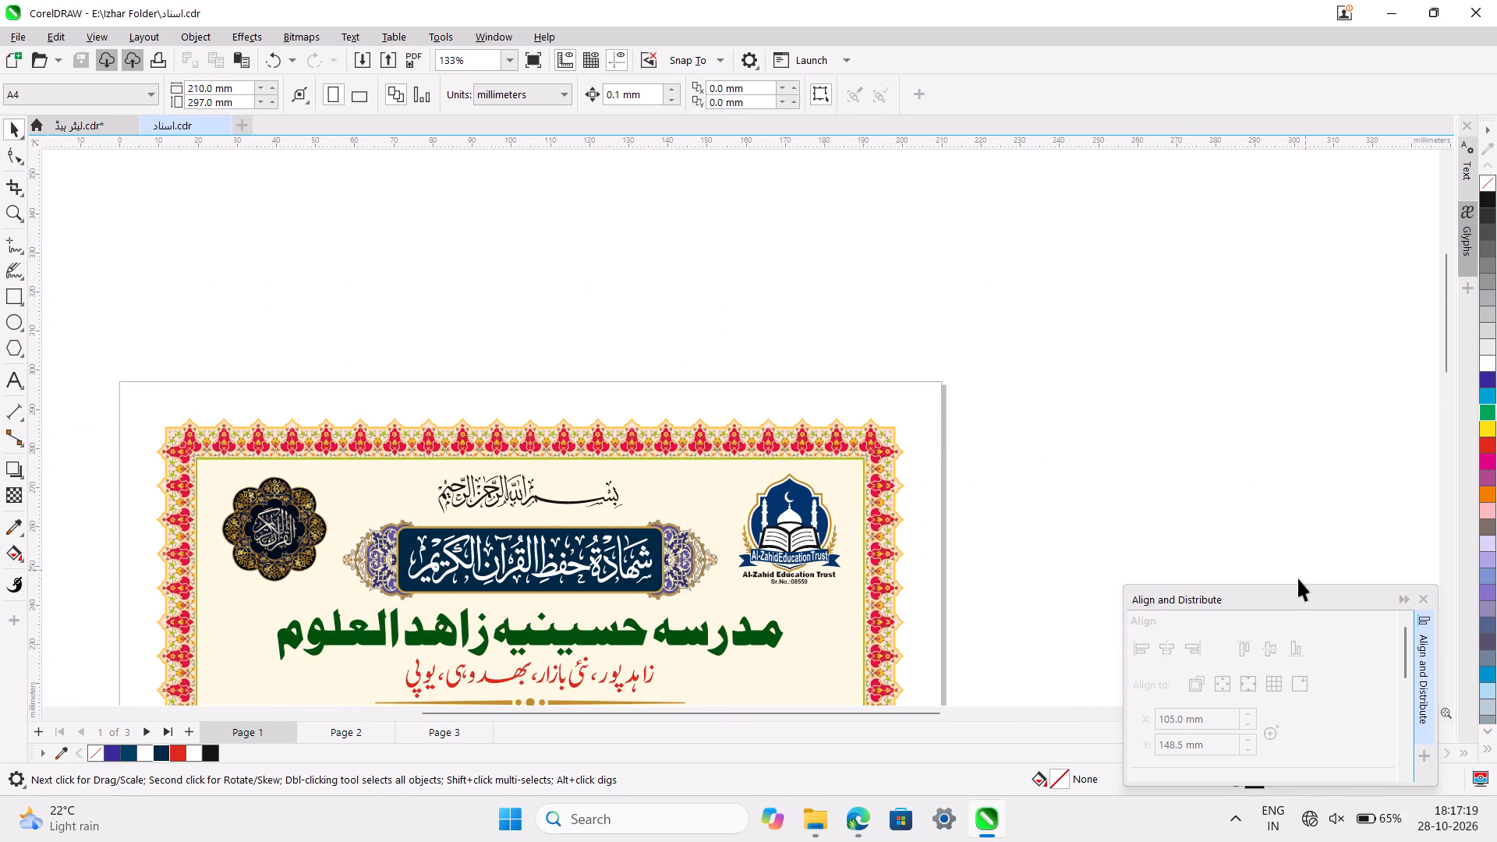
Reposition the Align and Distribute docker and shrink its height so it covers less of the drawing area.
left_click_drag(1281, 598, 1269, 634)
left_click_drag(1269, 634, 1264, 593)
left_click_drag(1258, 578, 1256, 589)
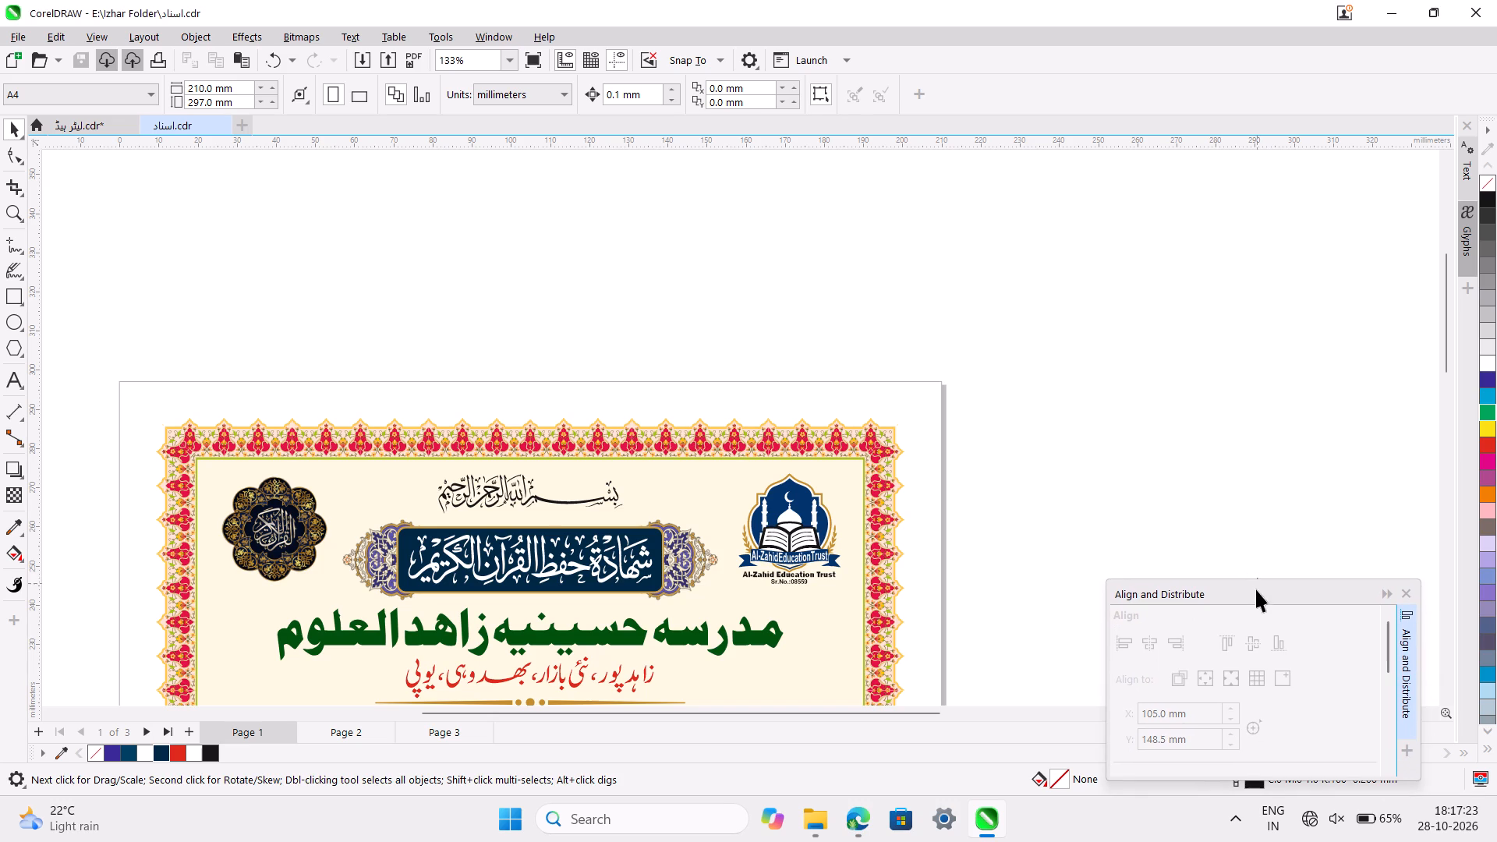
left_click_drag(1256, 589, 1251, 586)
left_click_drag(1250, 582, 1251, 702)
left_click(1074, 496)
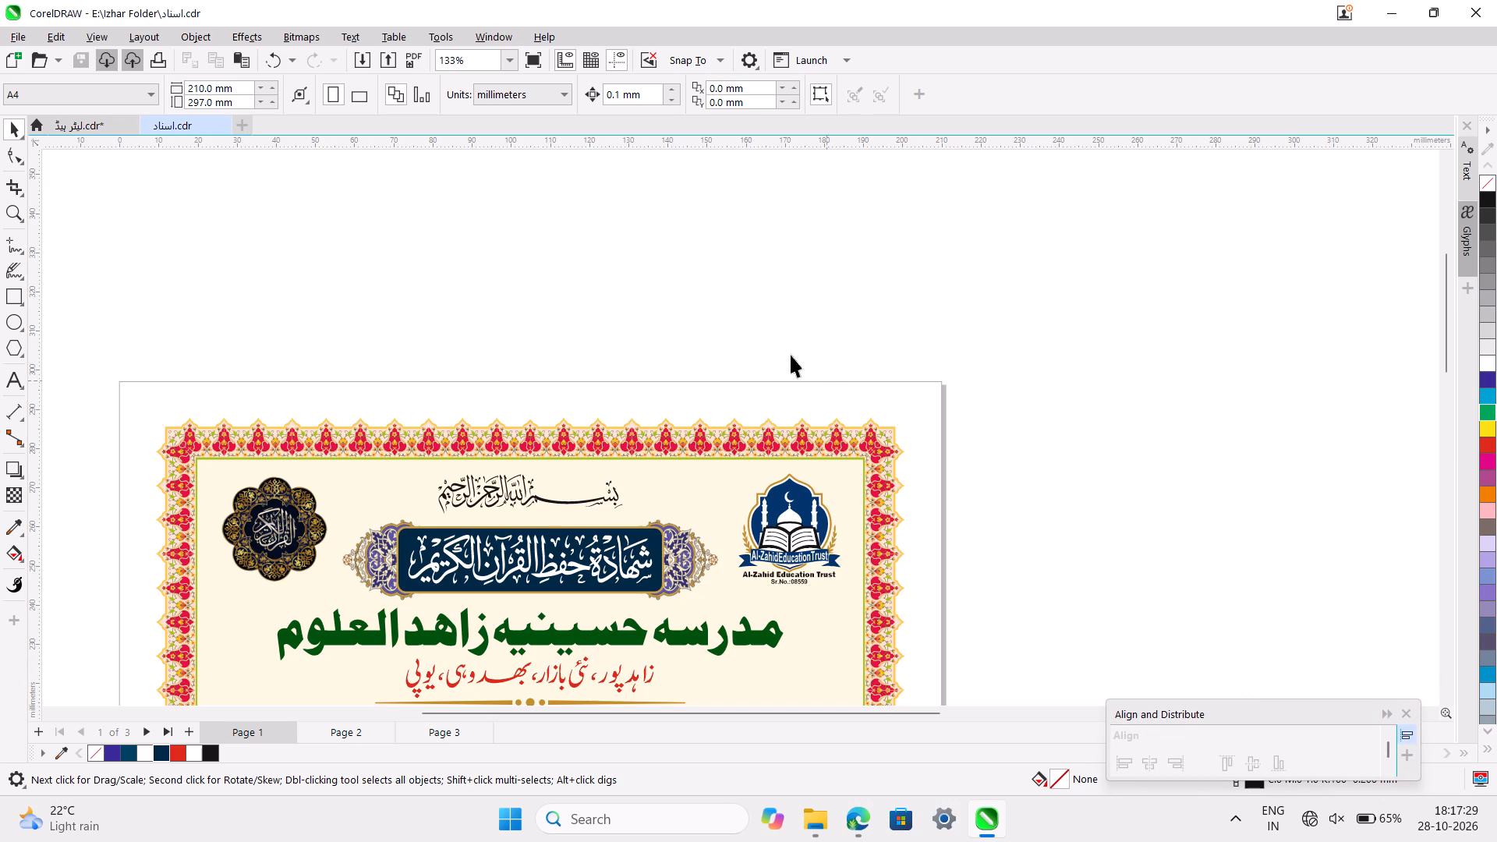
Review the page 1 certificate from its header through the body text down to the signature lines.
left_click_drag(725, 381, 839, 311)
left_click_drag(738, 395, 876, 262)
scroll(917, 396, "down", 3)
scroll(917, 396, "right", 1)
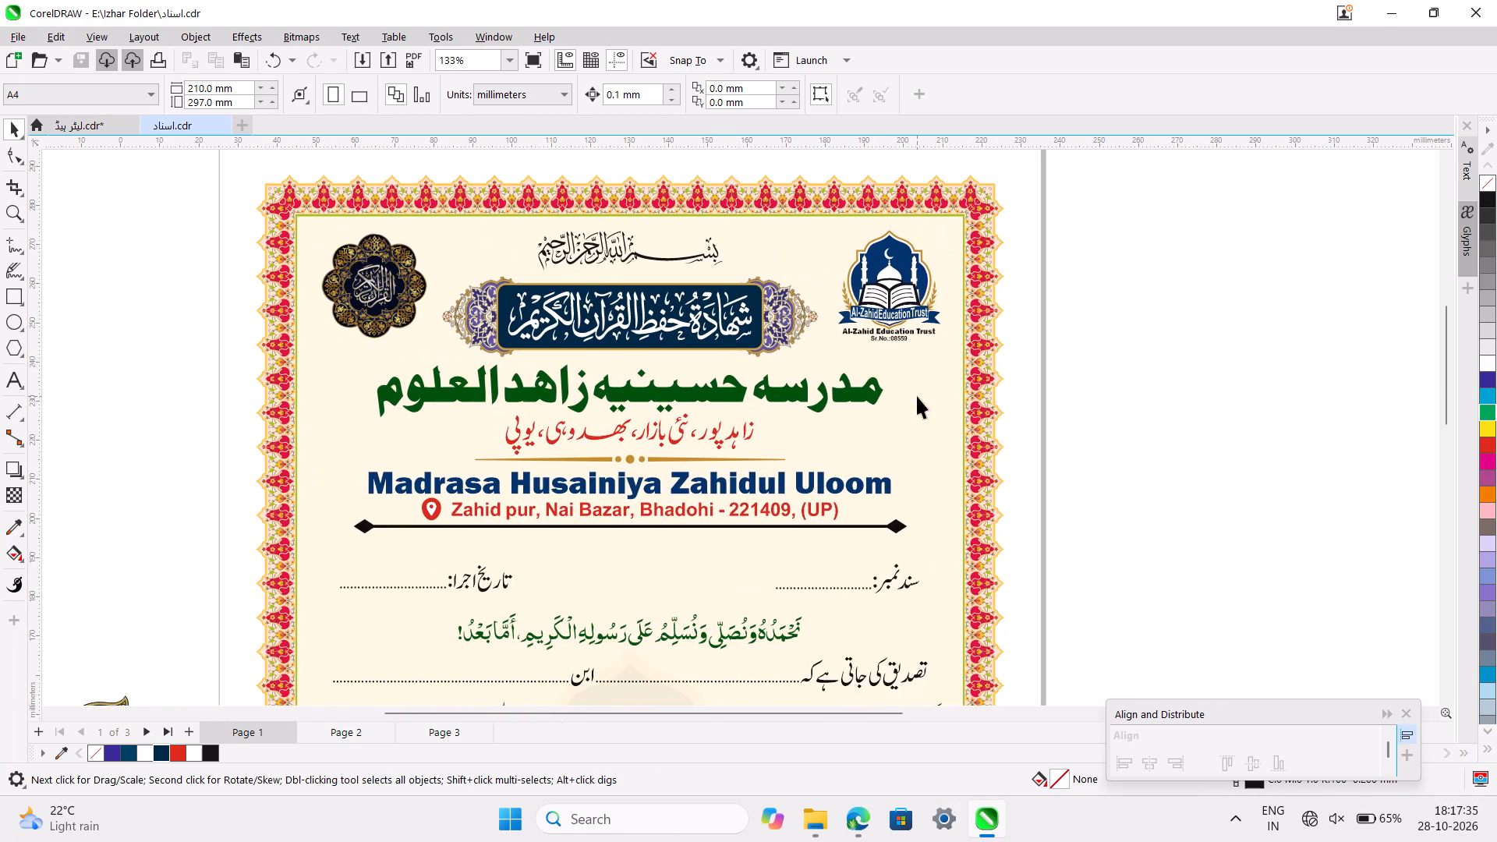
scroll(917, 396, "down", 5)
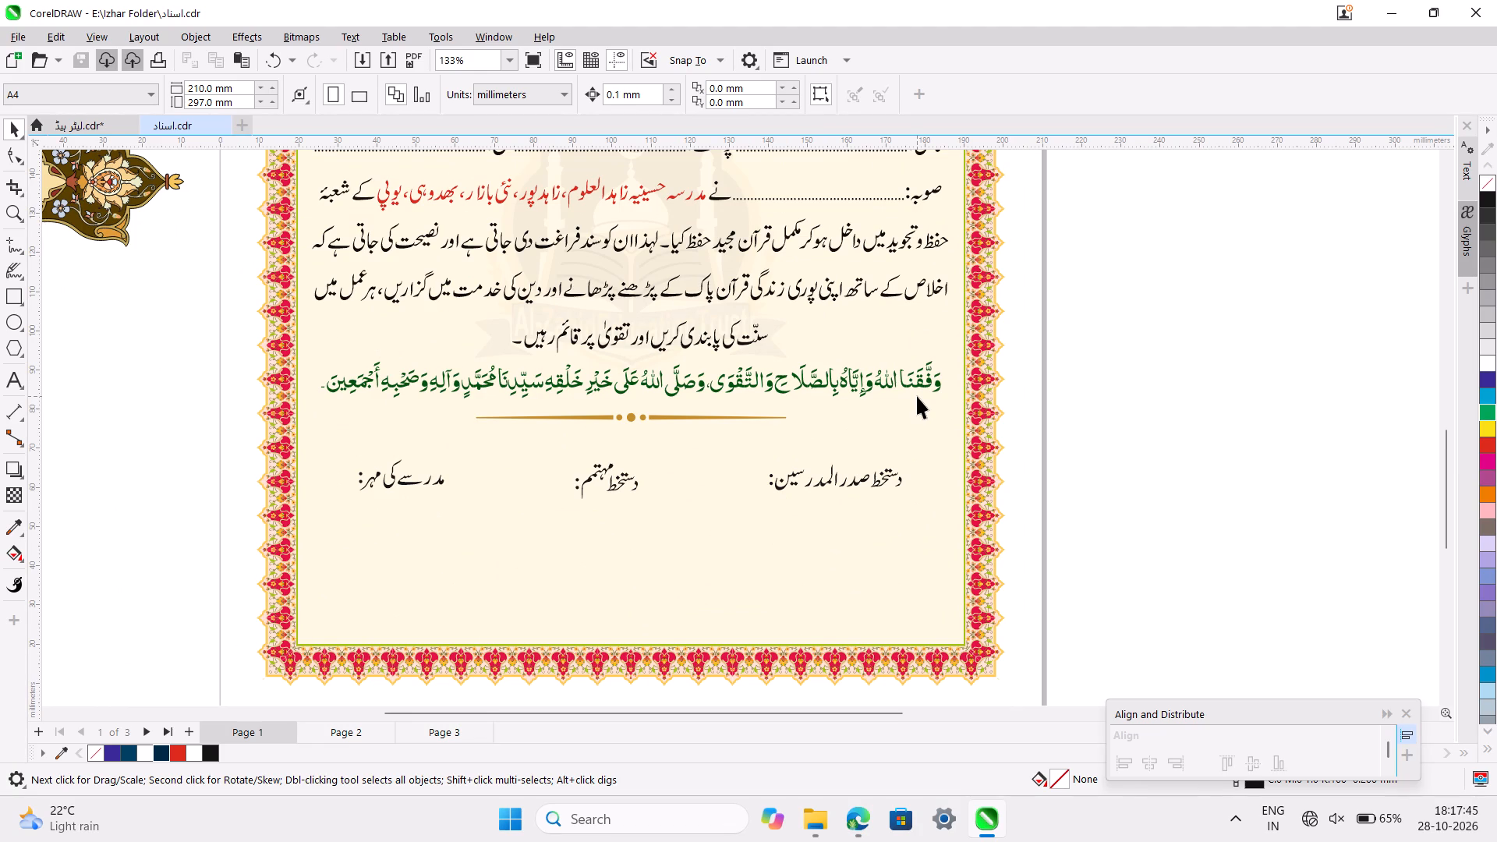
scroll(917, 396, "down", 3, "ctrl")
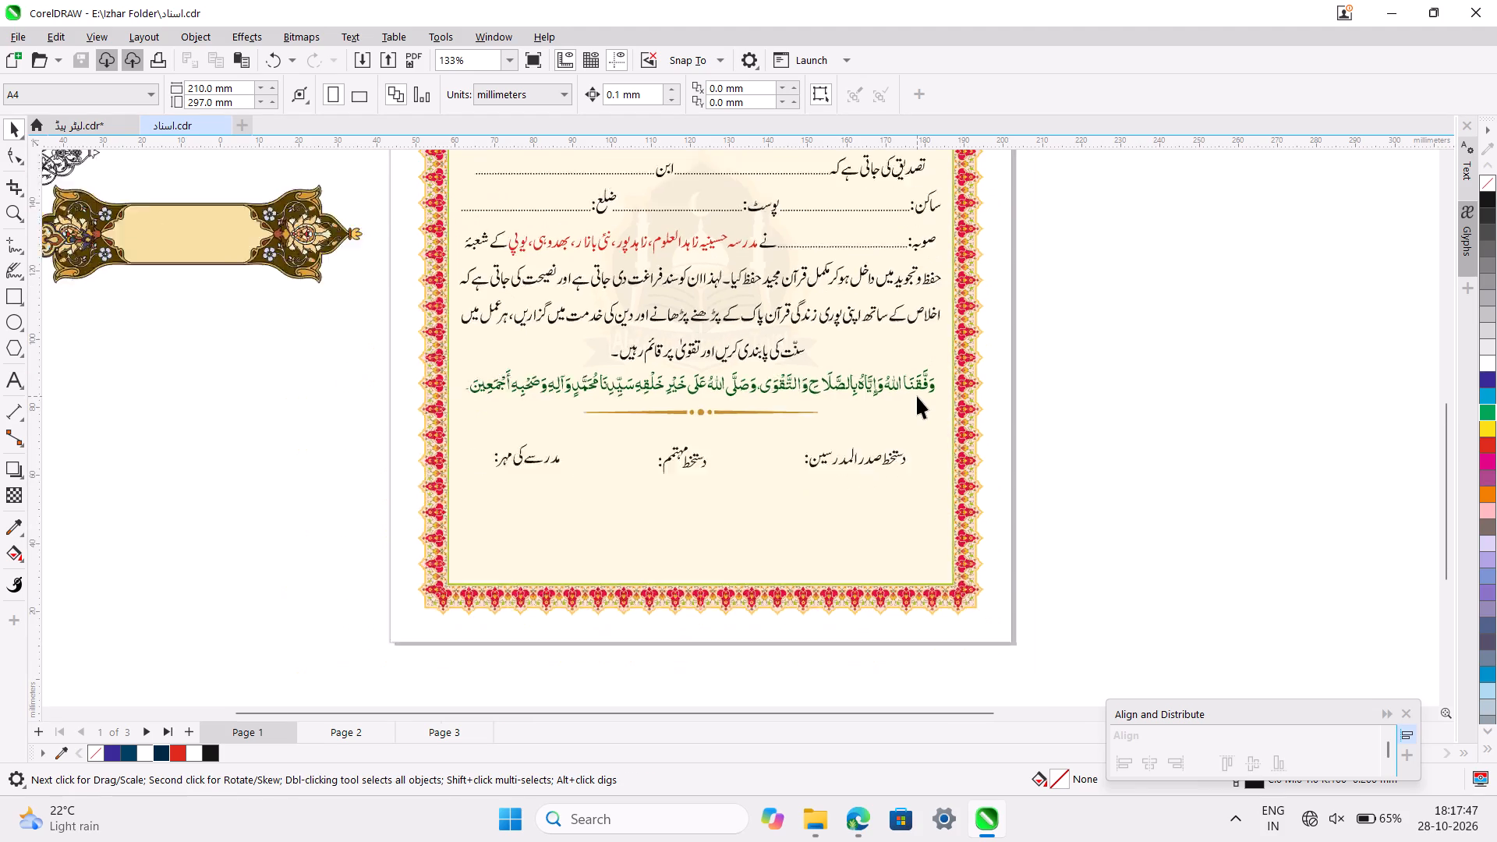
scroll(917, 396, "up", 3)
scroll(917, 396, "down", 1)
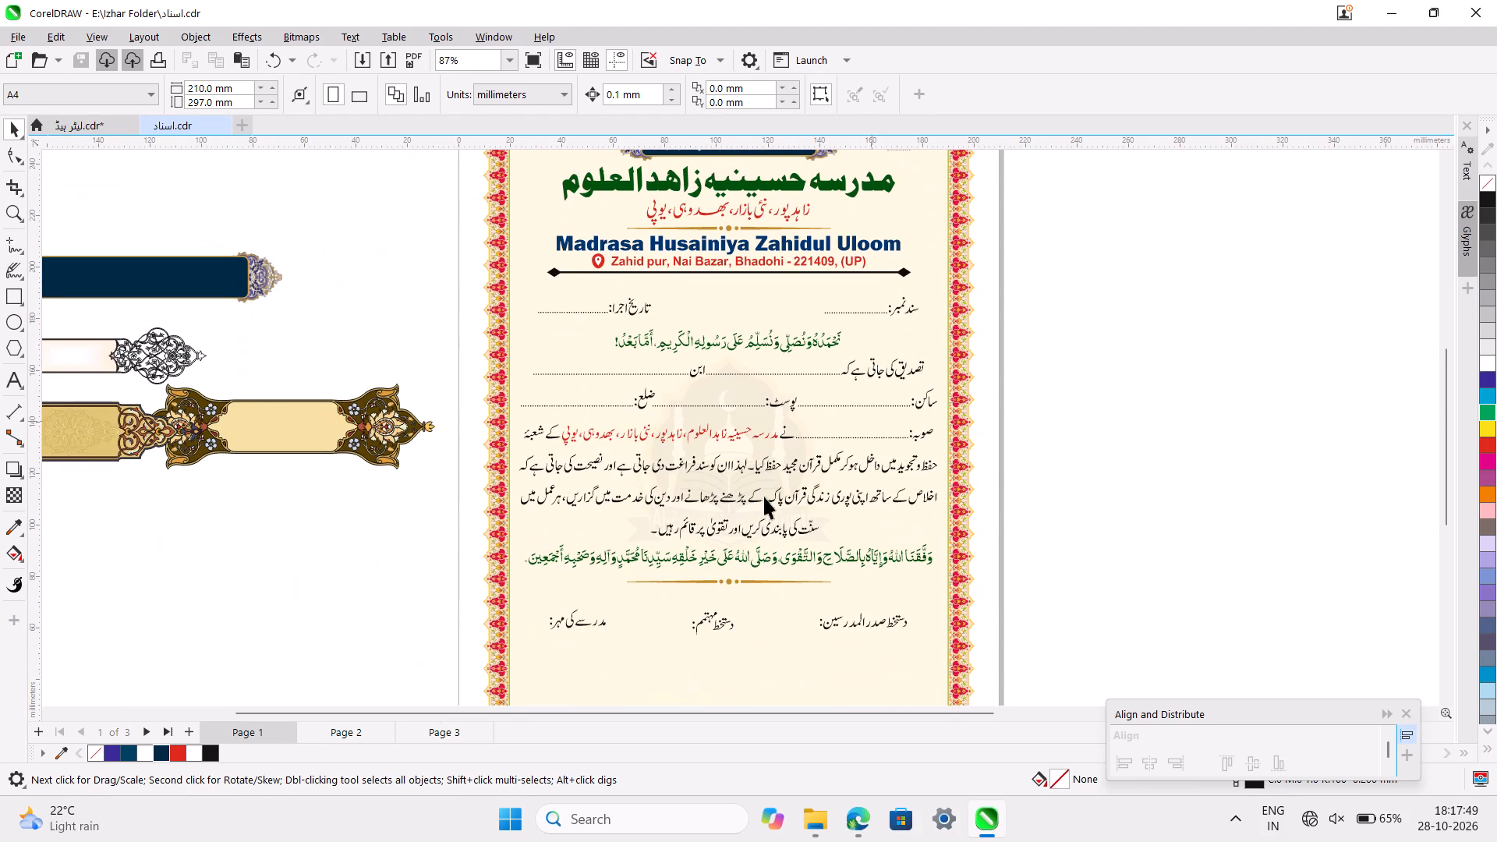
Duplicate Page 1 after the selected page, copying its layers and their contents.
right_click(277, 731)
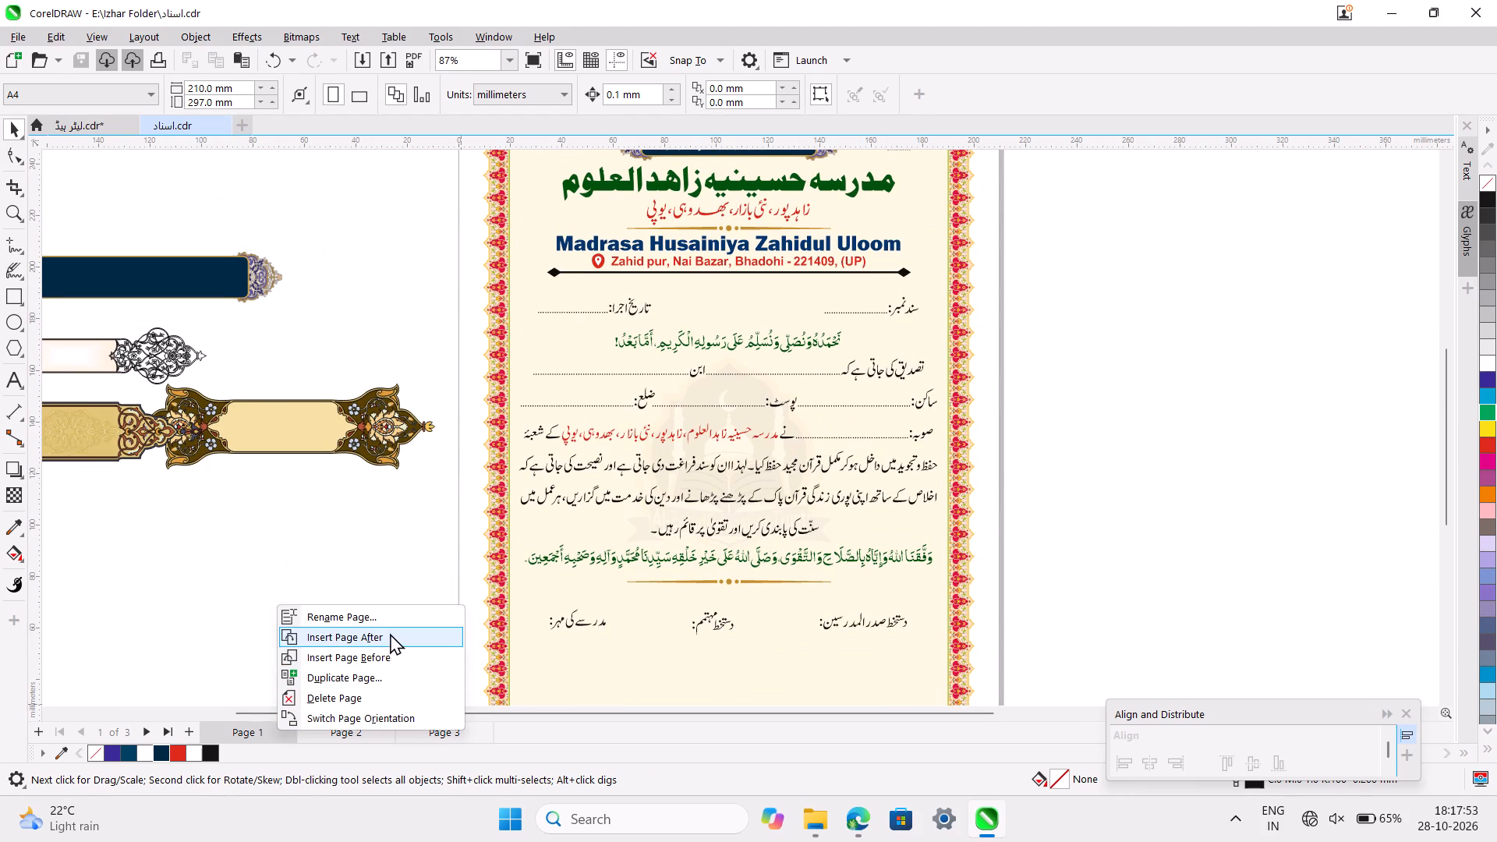
left_click(407, 678)
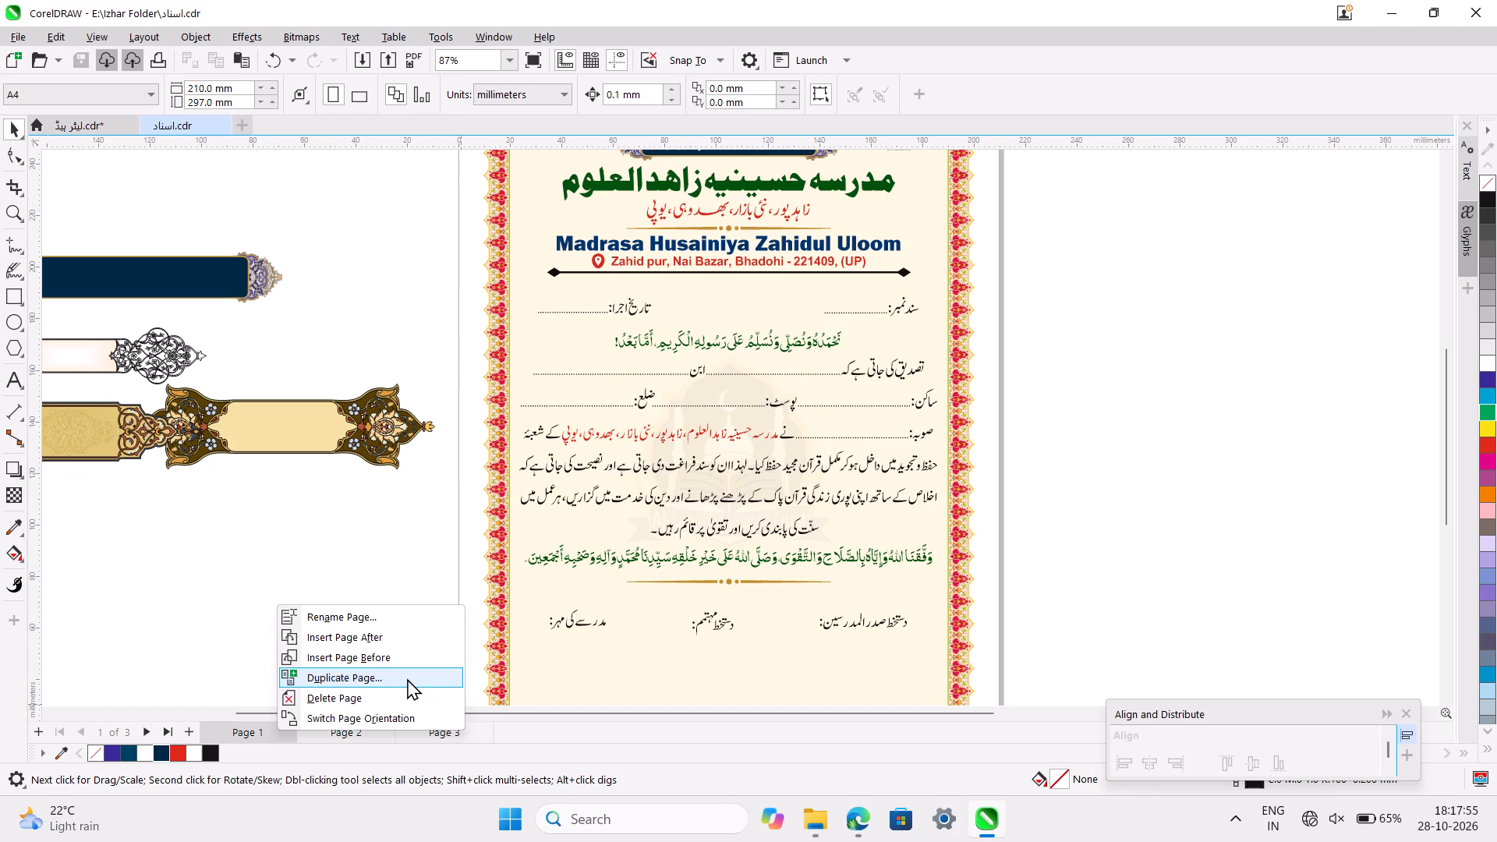
left_click(704, 430)
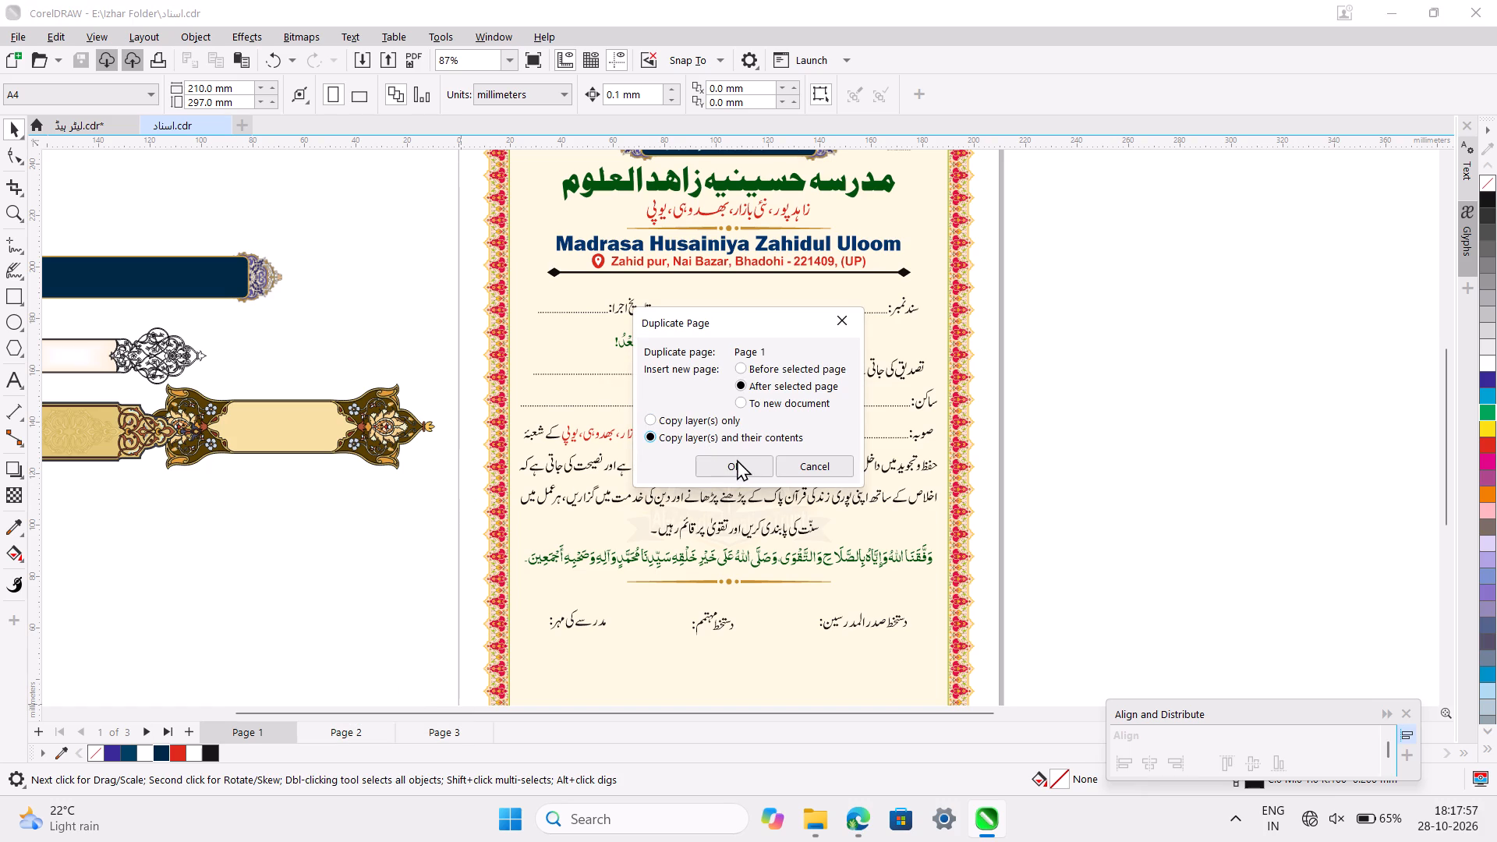
left_click(743, 465)
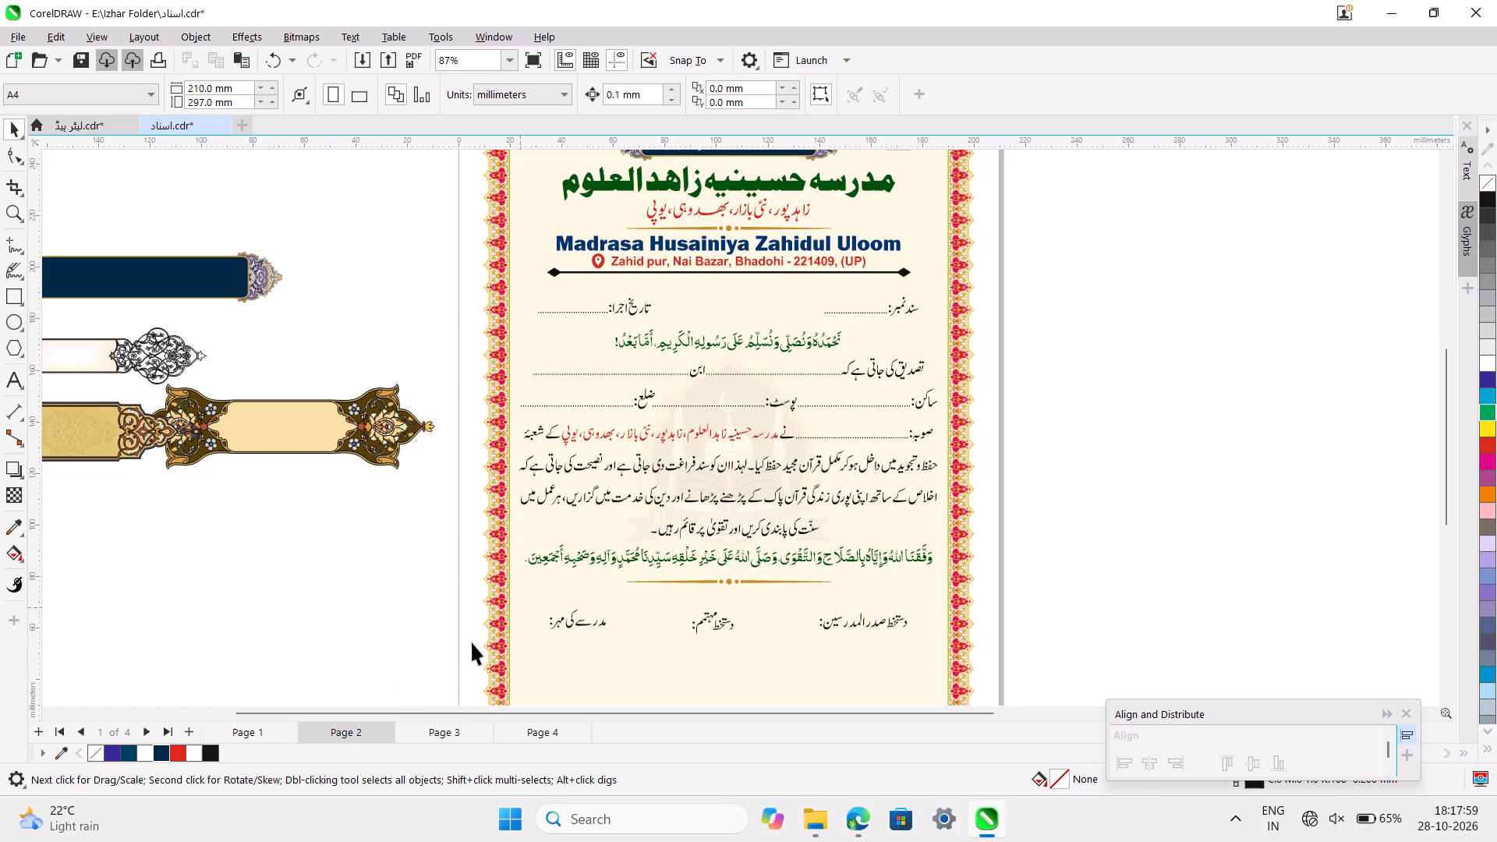
left_click(384, 616)
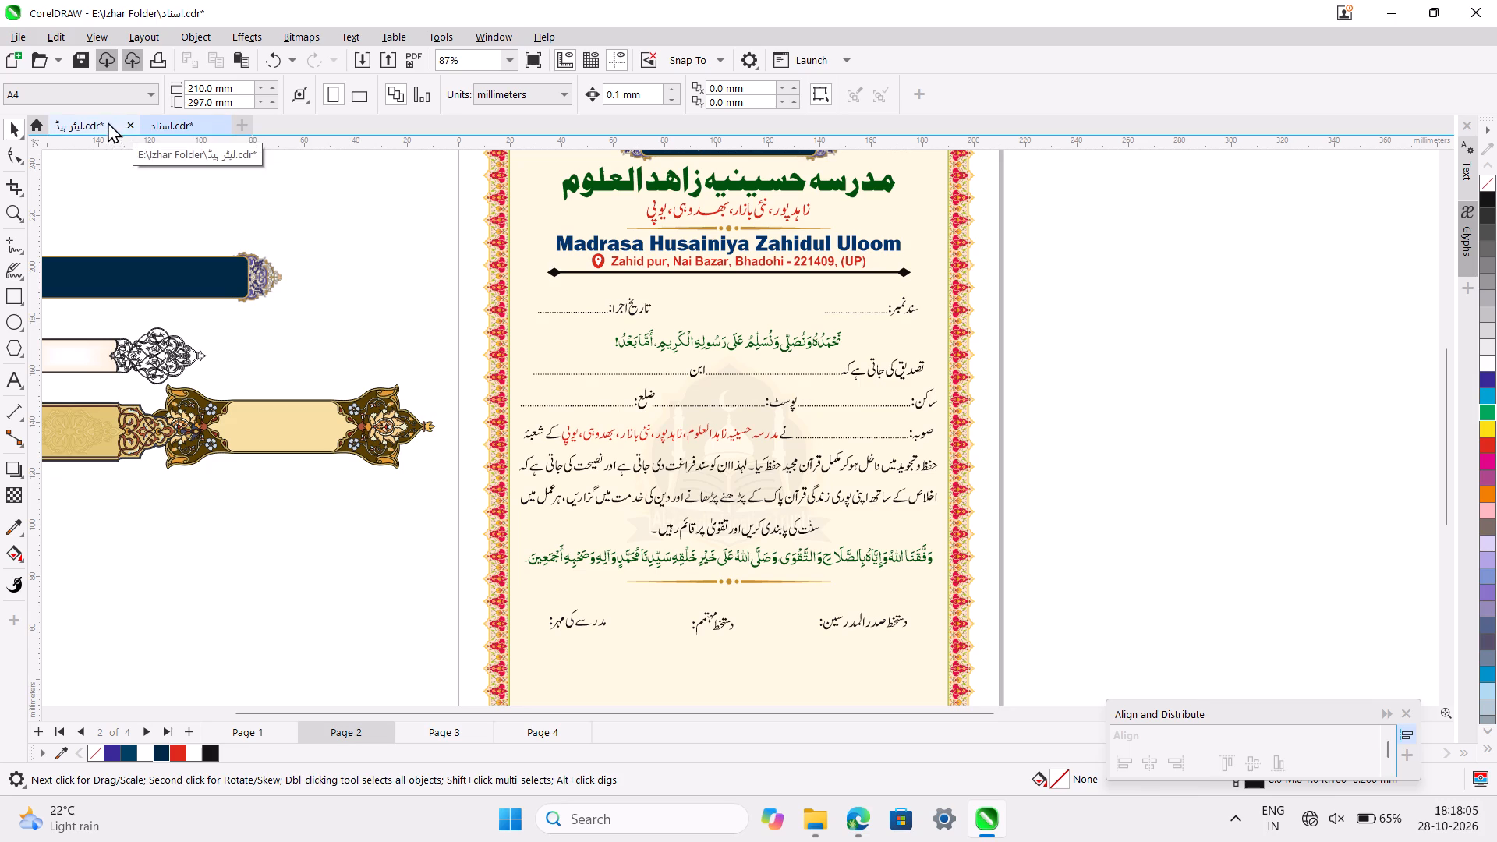
Open the Names Kitabat drawing from the Izhar Folder.
left_click(360, 239)
key("ctrl+o")
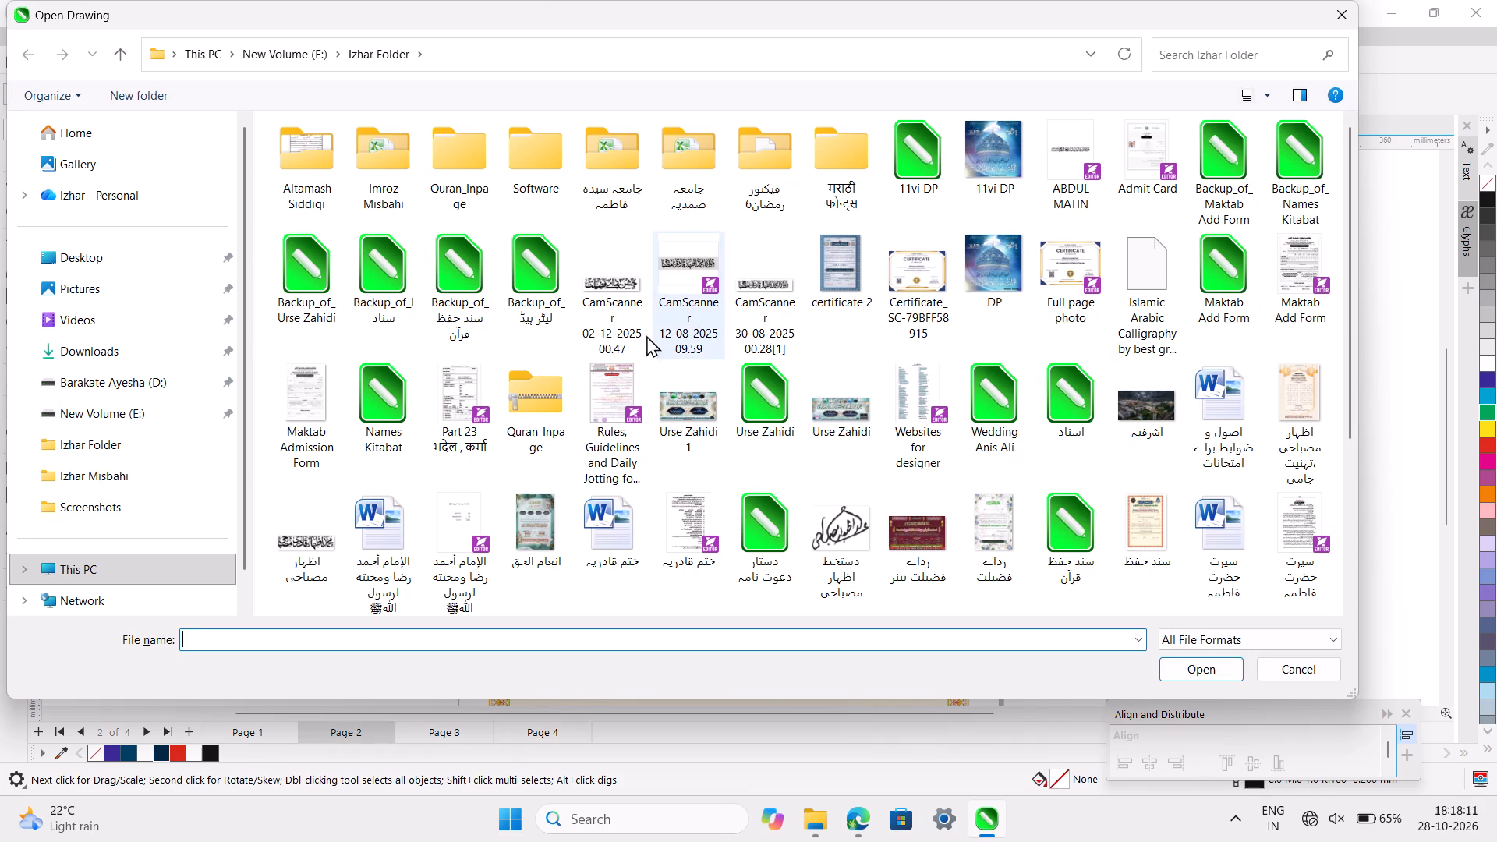
left_click(305, 288)
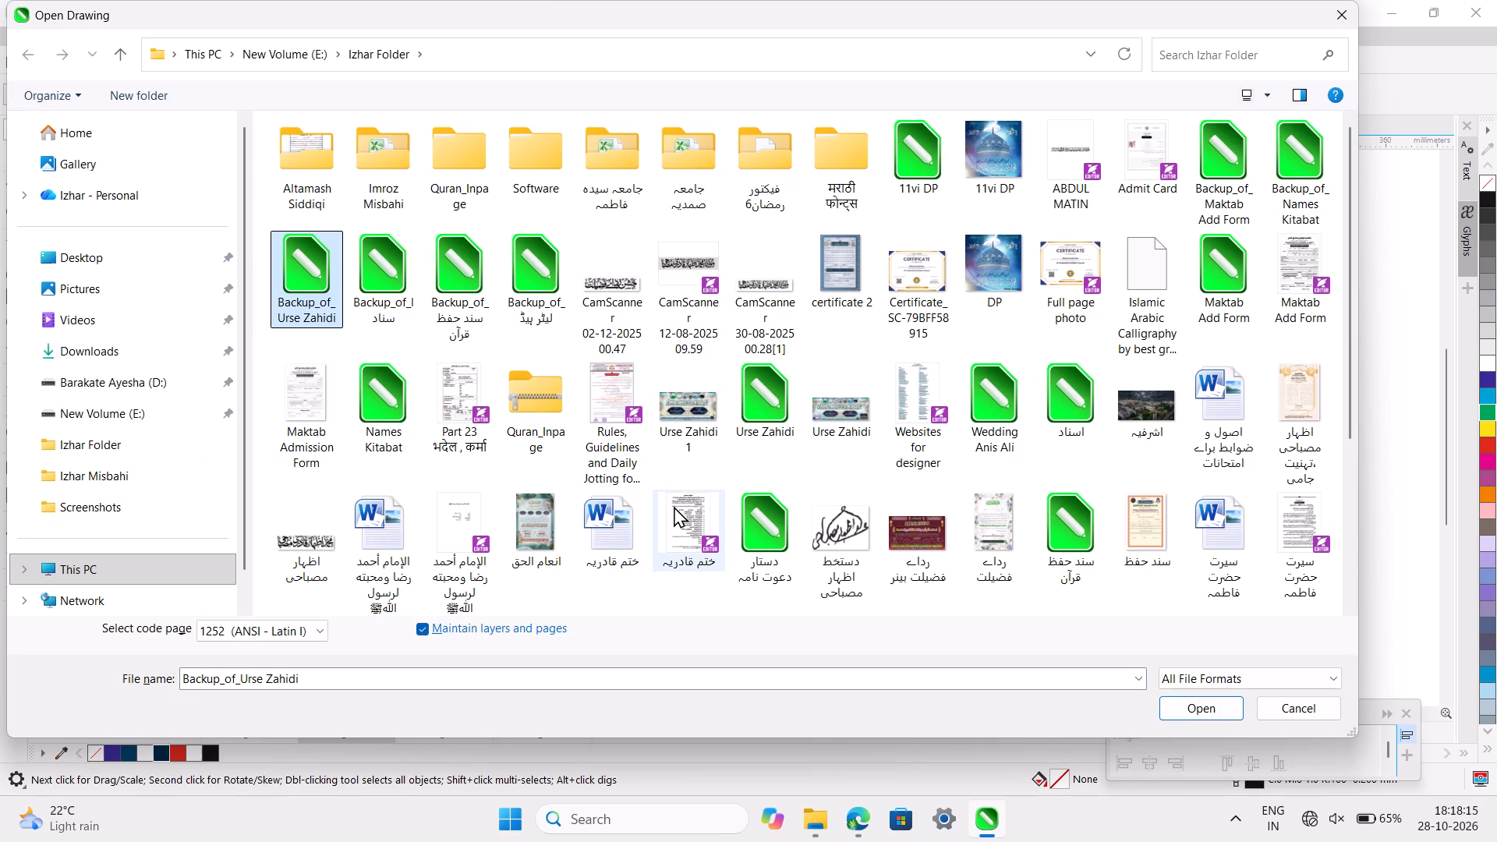
double_click(380, 389)
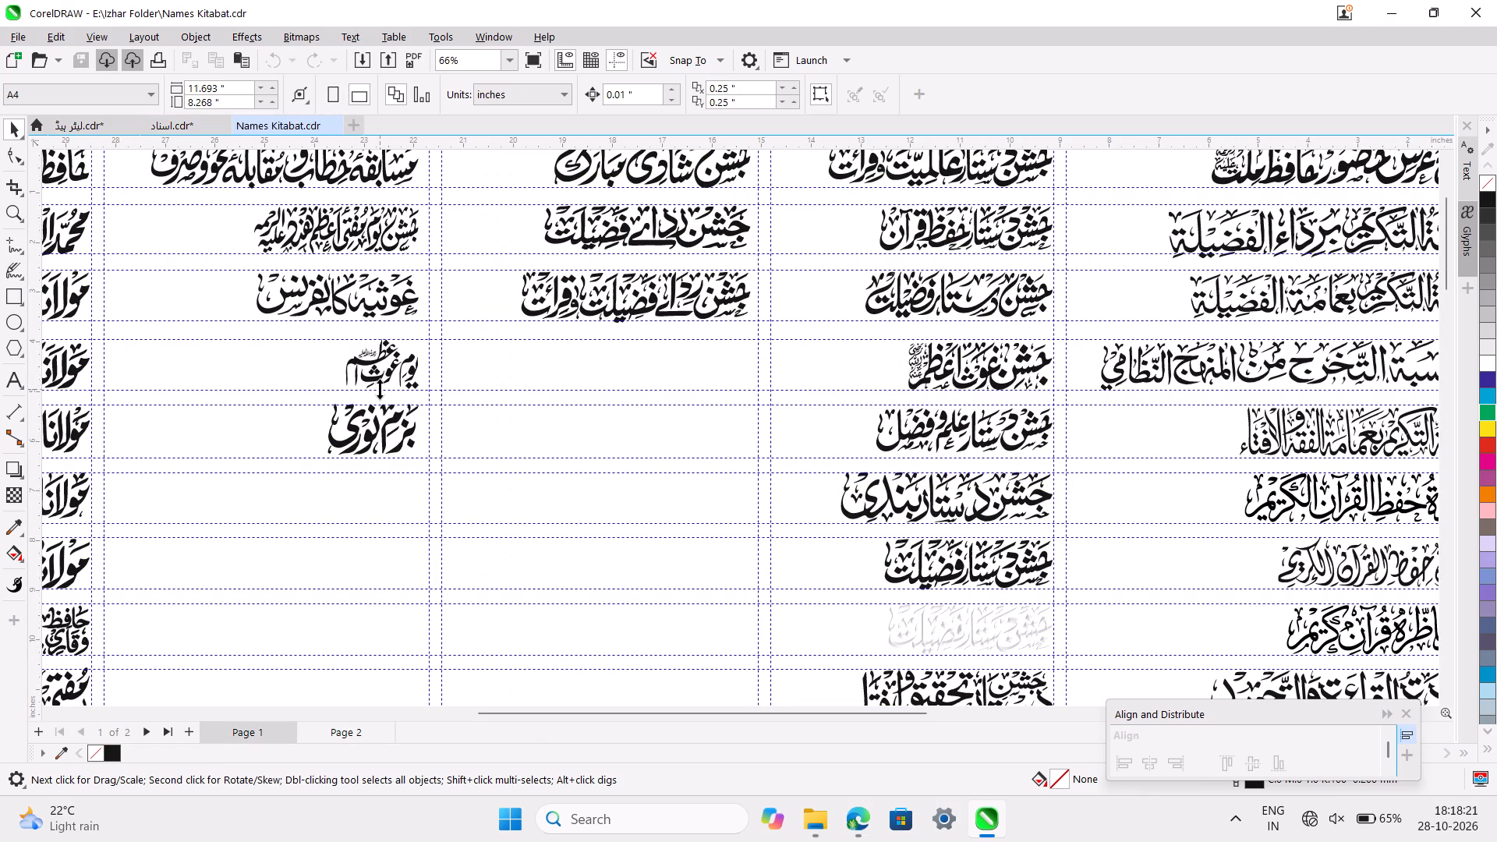
Copy the سند ناظرہ قرآن کریم calligraphy group from page 1 of Names Kitabat.
scroll(380, 389, "up", 2)
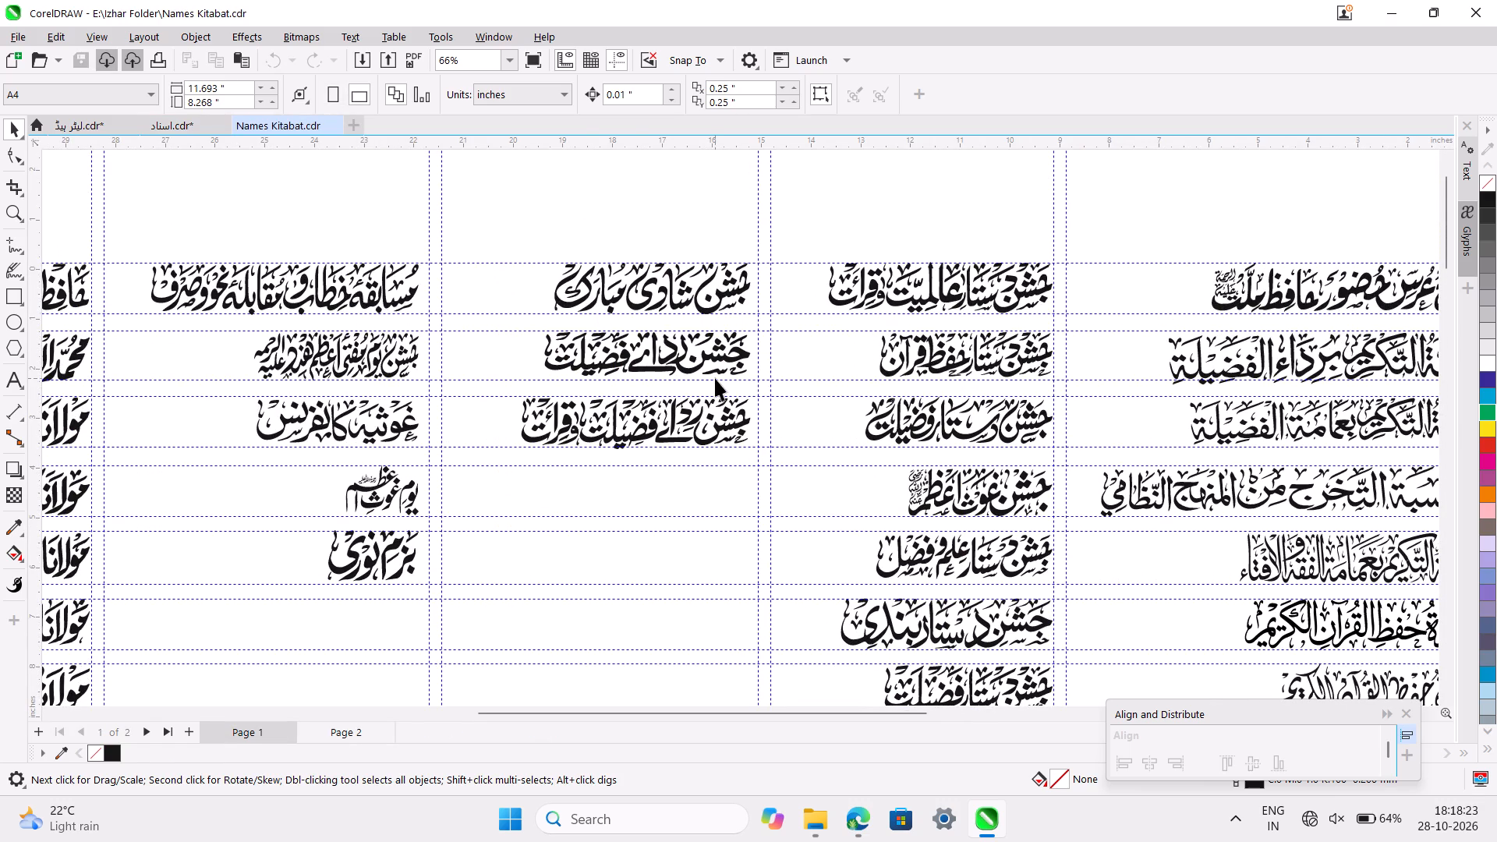
scroll(715, 378, "left", 6)
scroll(715, 378, "down", 3)
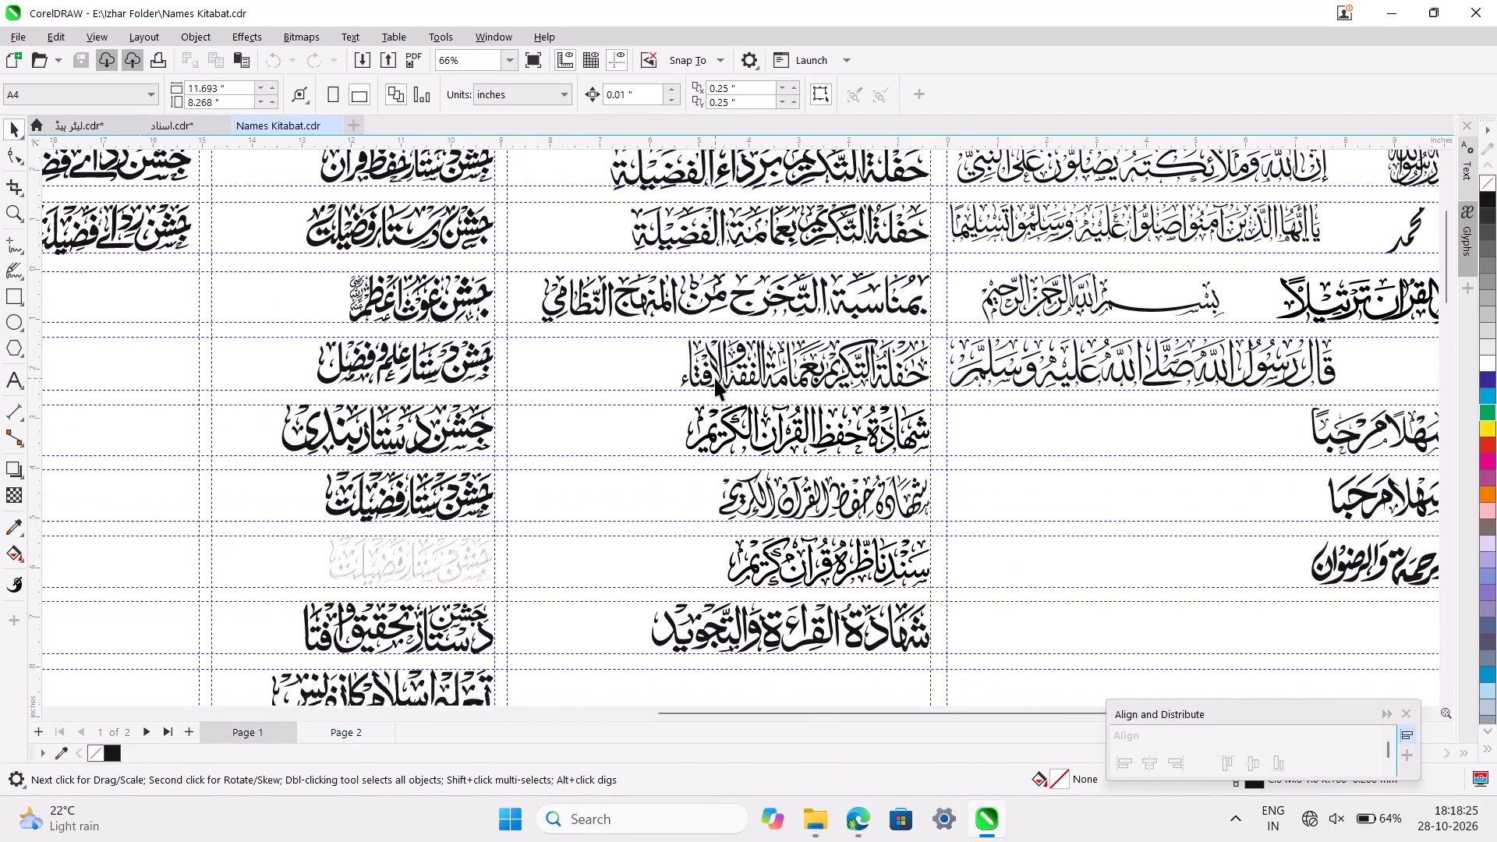
scroll(715, 378, "down", 1)
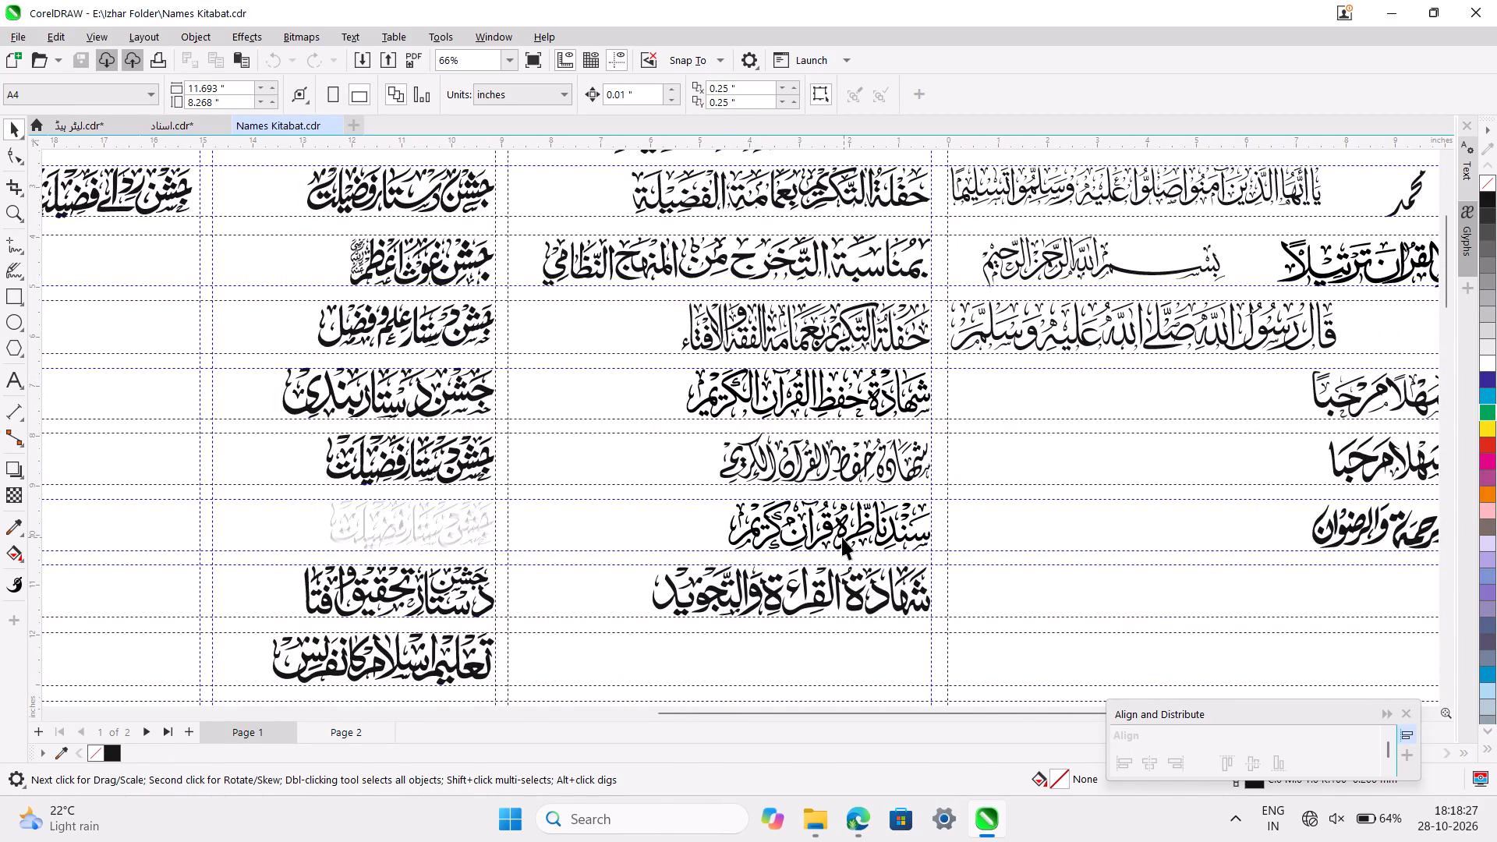
left_click(841, 536)
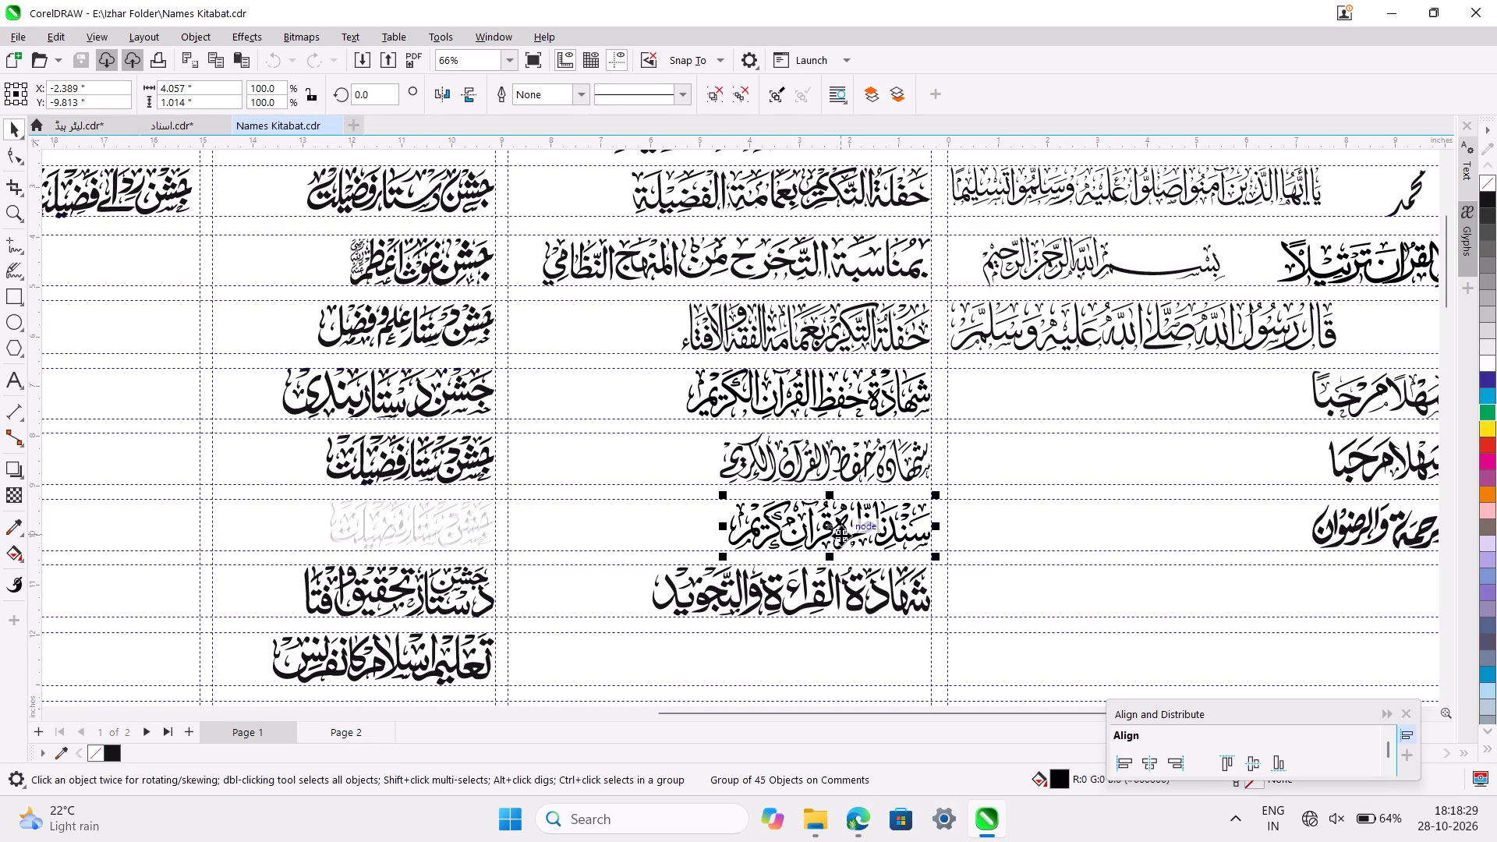
key("ctrl+c")
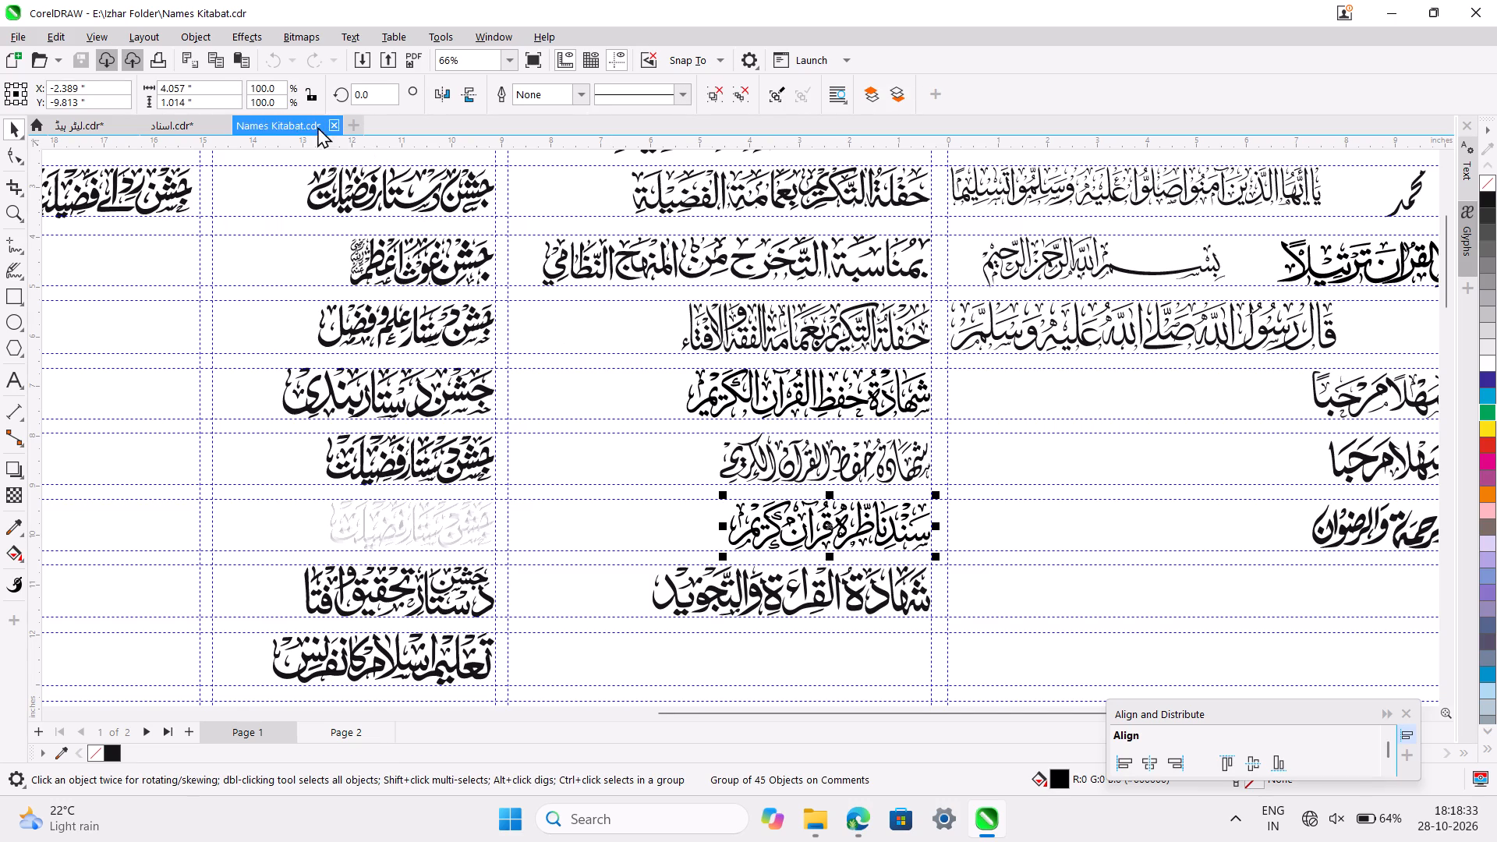
Paste the calligraphy onto Page 2 of the اسناد document and place it just outside the page beside the certificate header.
left_click(175, 124)
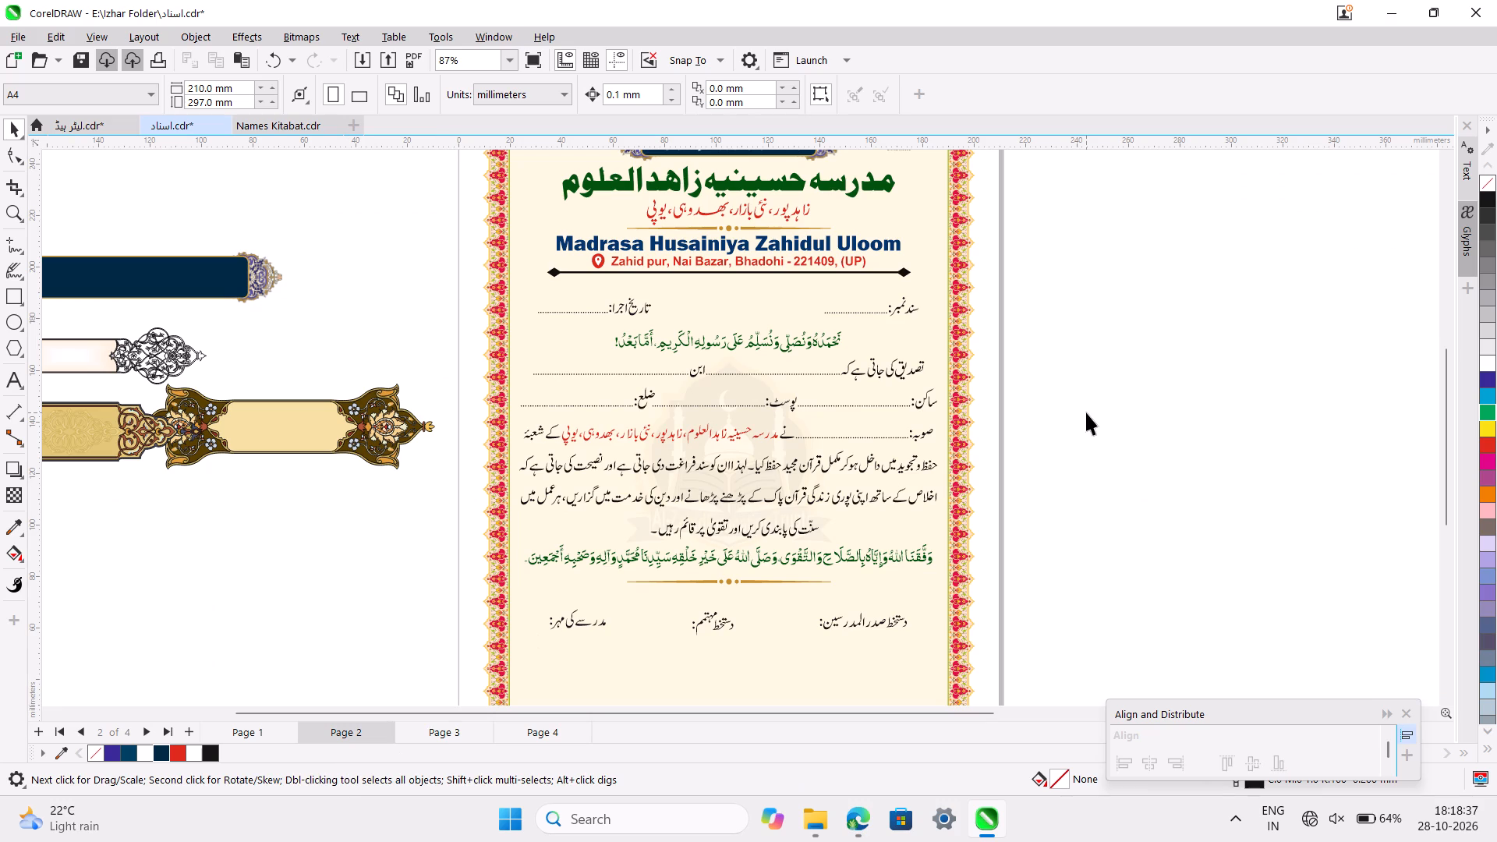
key("ctrl+v")
scroll(1086, 412, "up", 3)
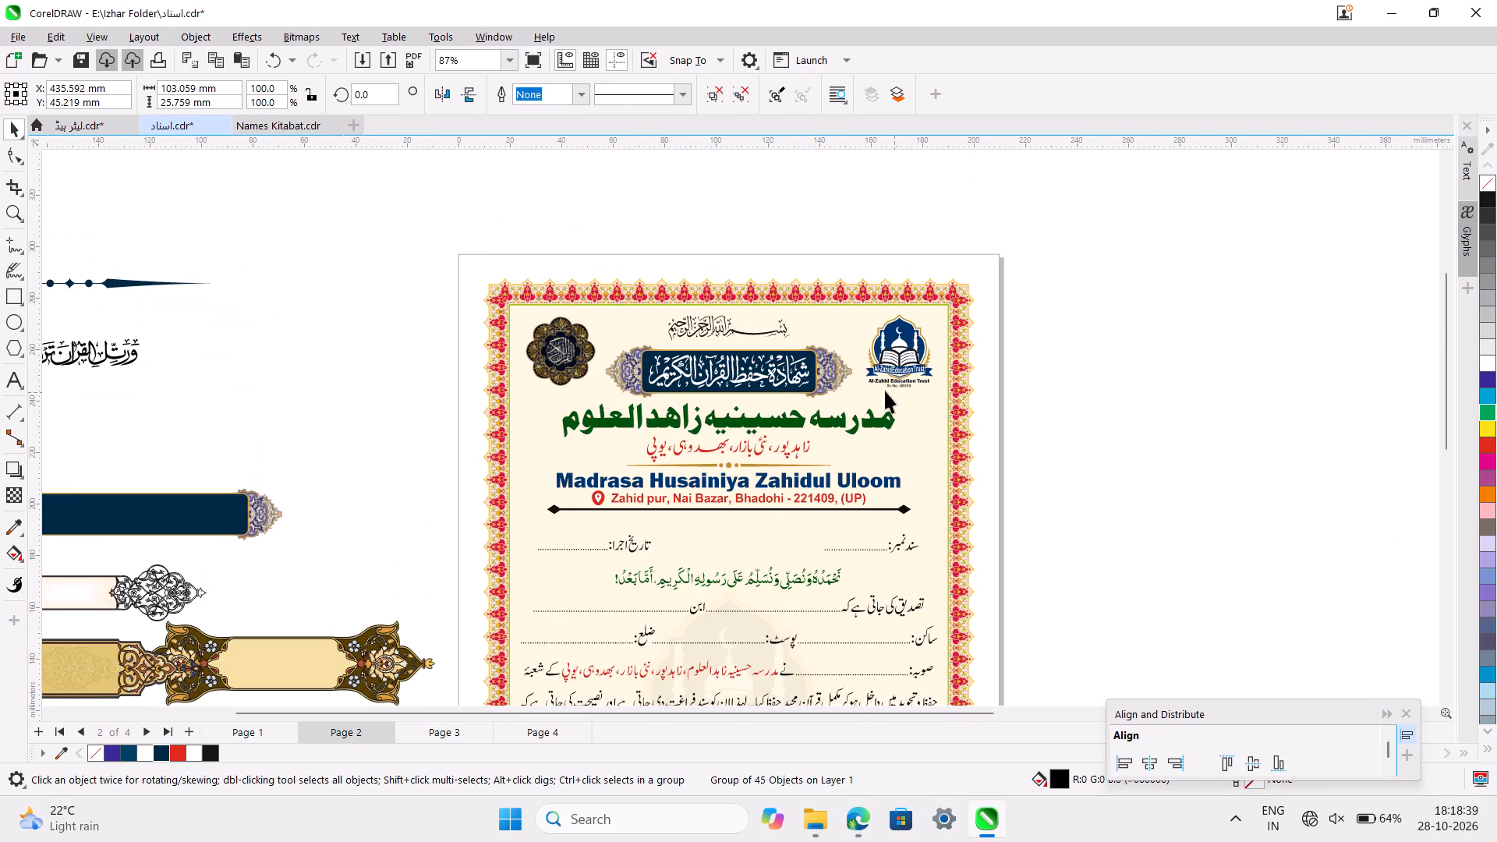
scroll(823, 392, "down", 5, "ctrl")
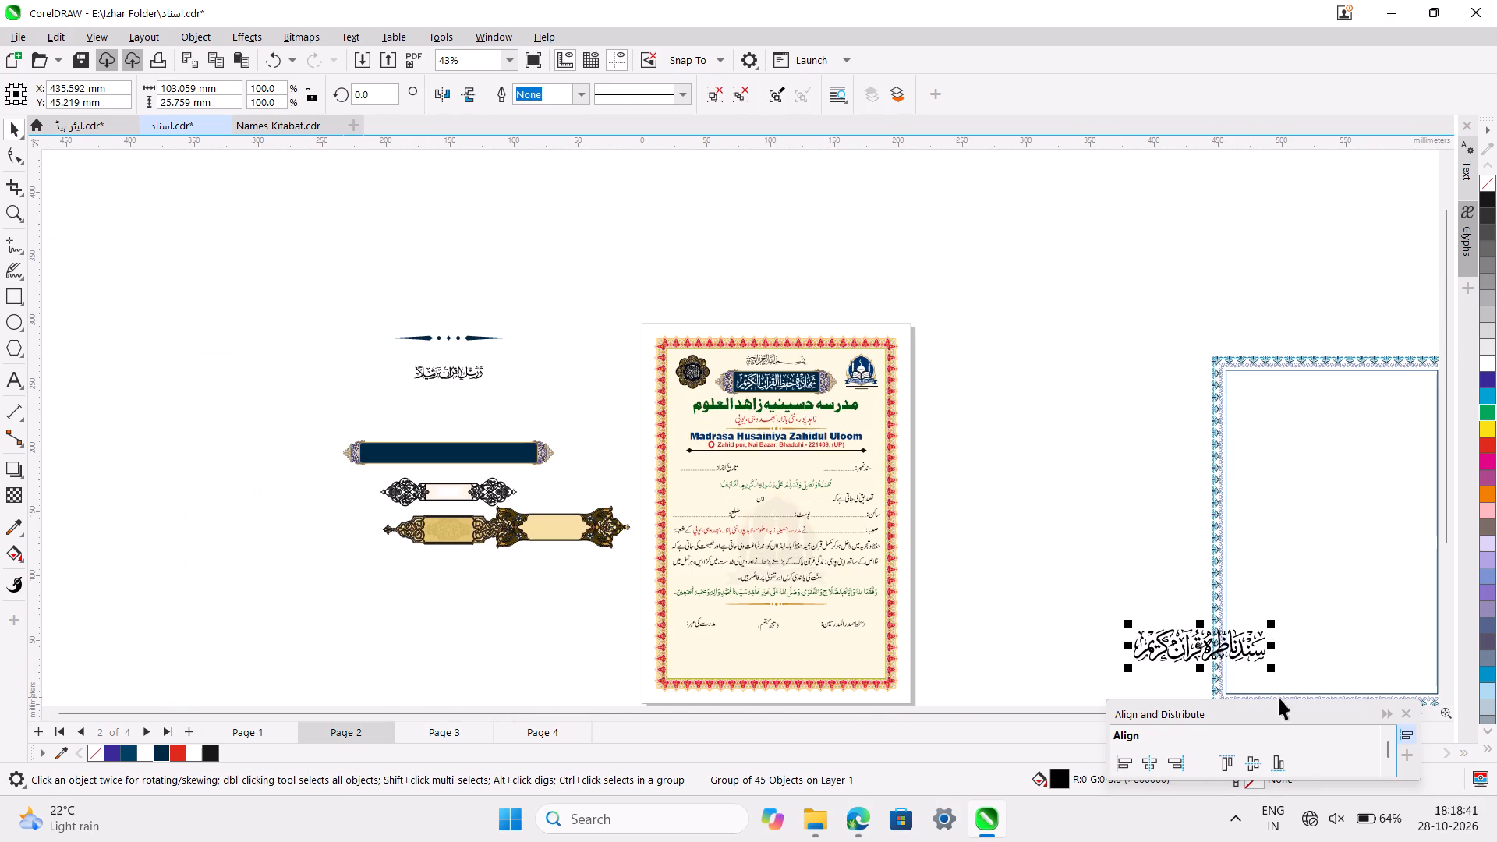
left_click_drag(1206, 651, 1002, 400)
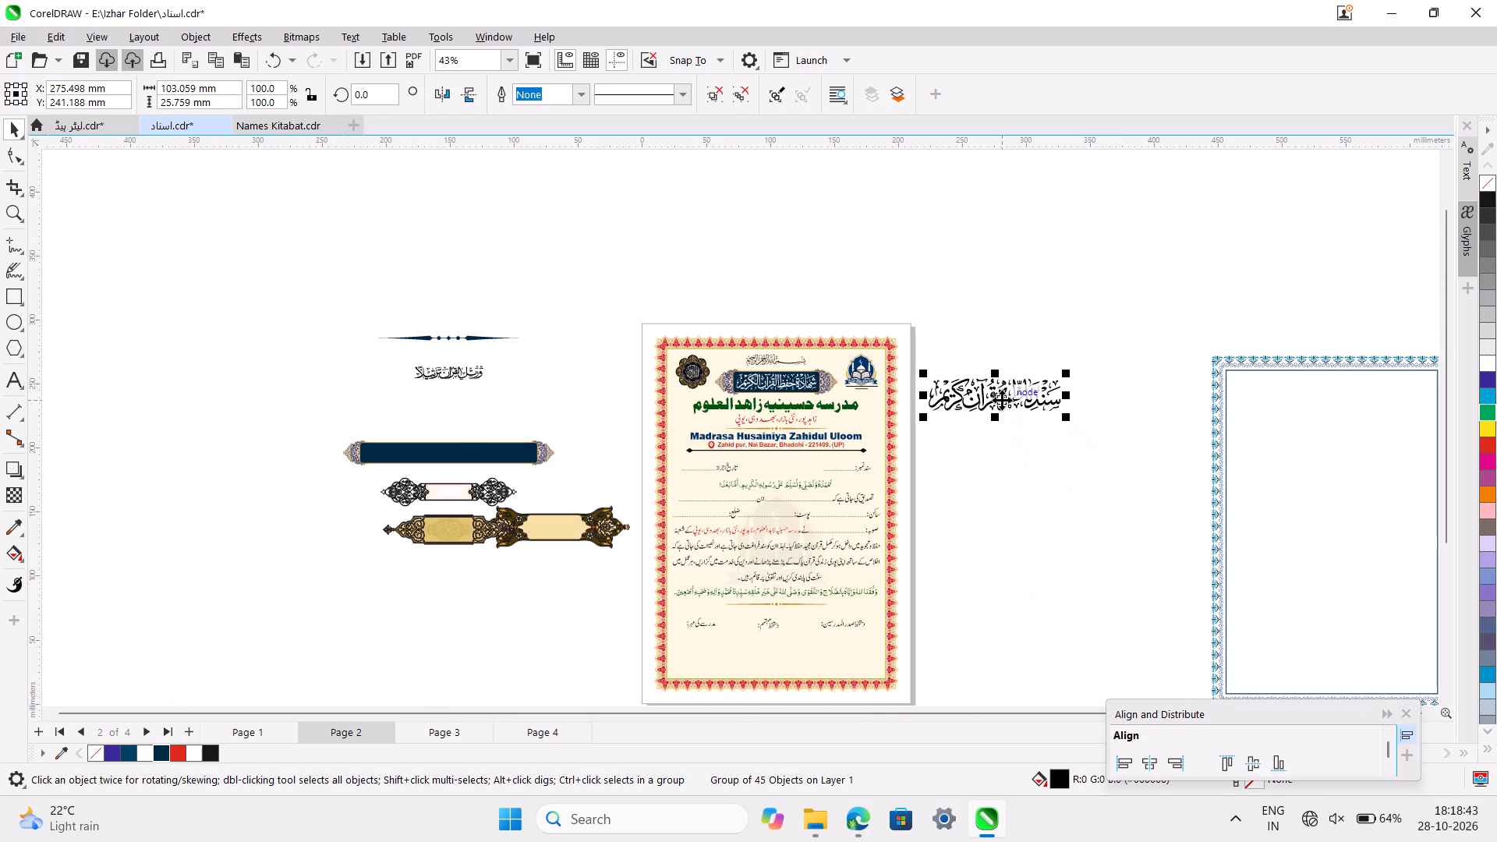
Move the calligraphy closer to the certificate header and scale it proportionally to about 78 mm wide.
scroll(1002, 400, "up", 5, "ctrl")
scroll(1002, 400, "right", 2)
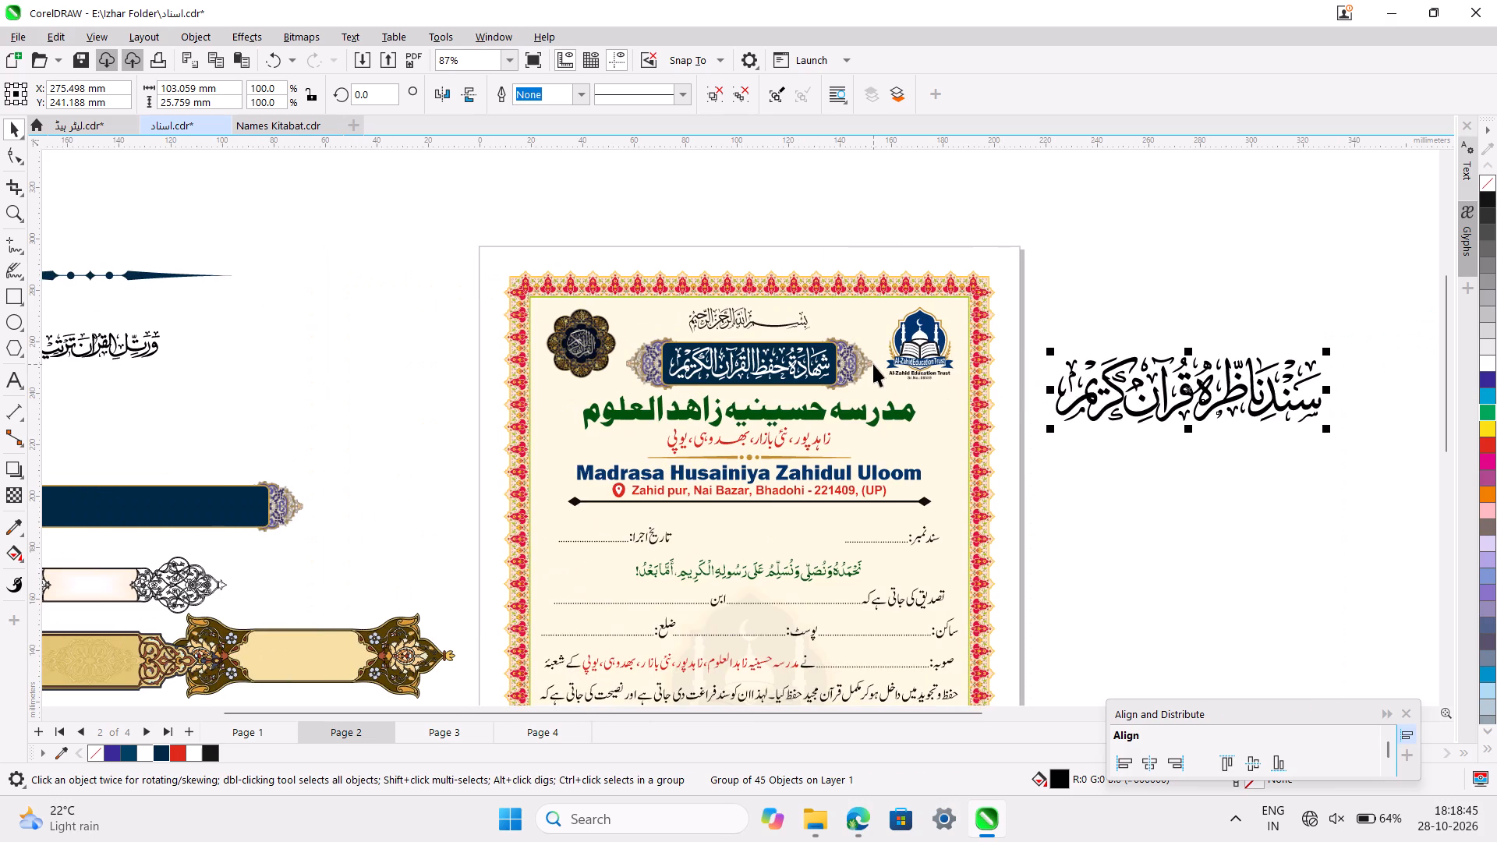
scroll(873, 364, "up", 6, "ctrl")
scroll(1283, 413, "down", 2, "ctrl")
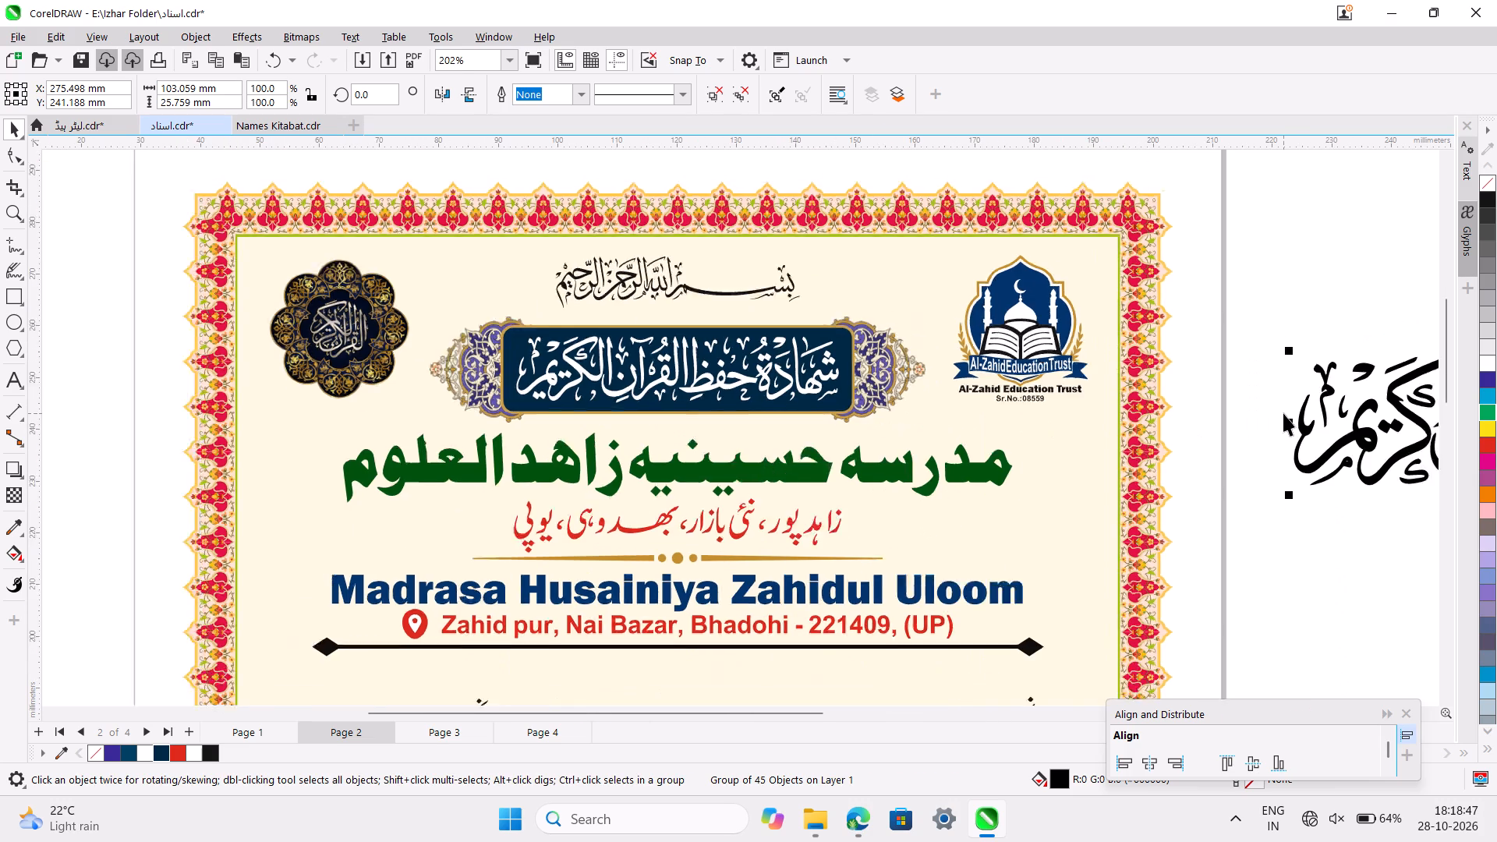
scroll(1283, 413, "down", 1, "ctrl")
scroll(1283, 413, "left", 1)
scroll(1357, 424, "left", 1)
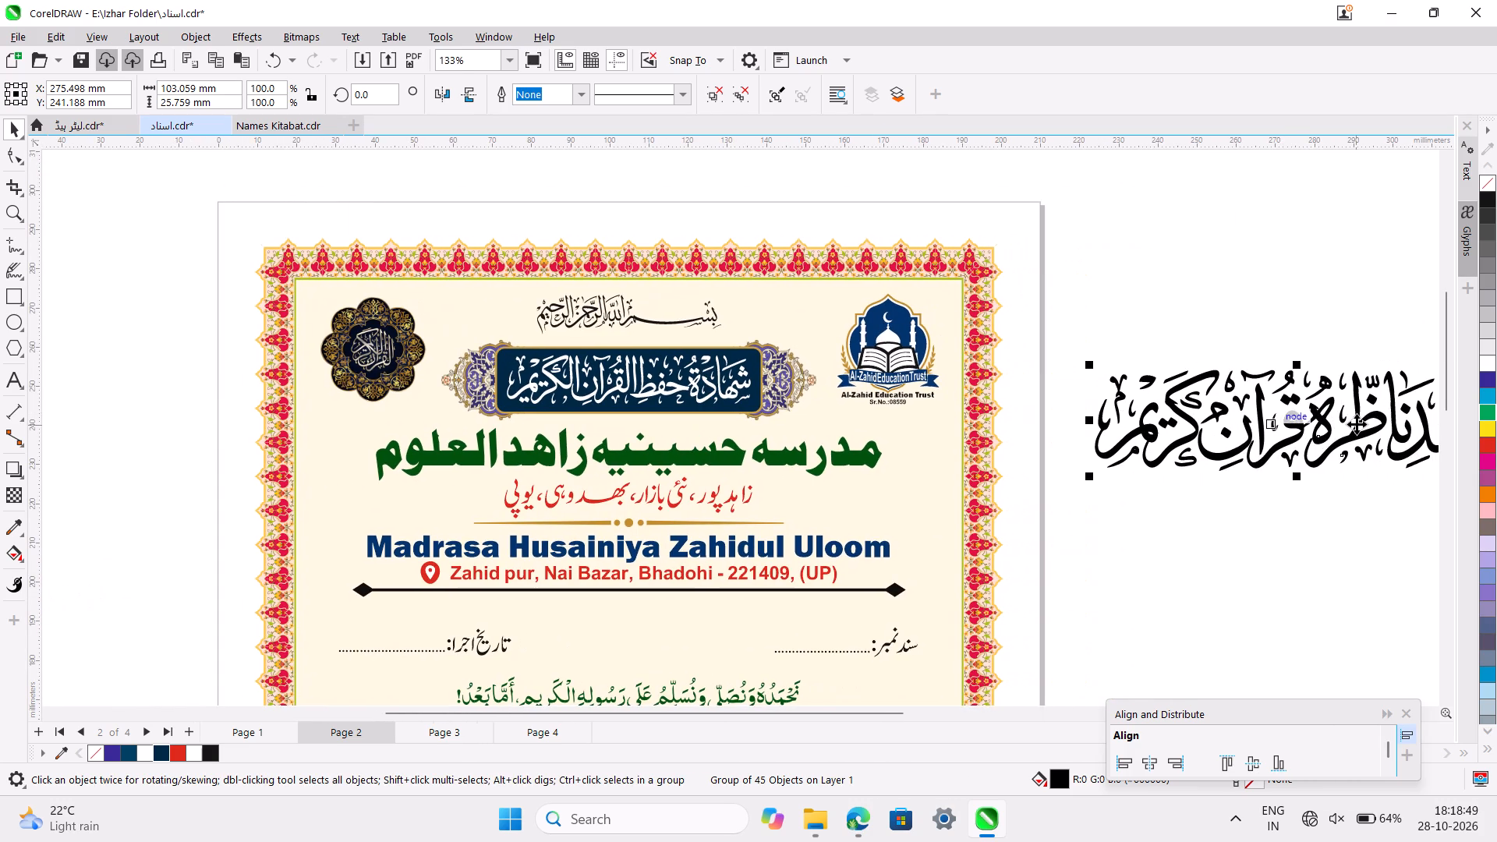
left_click_drag(1357, 424, 1201, 405)
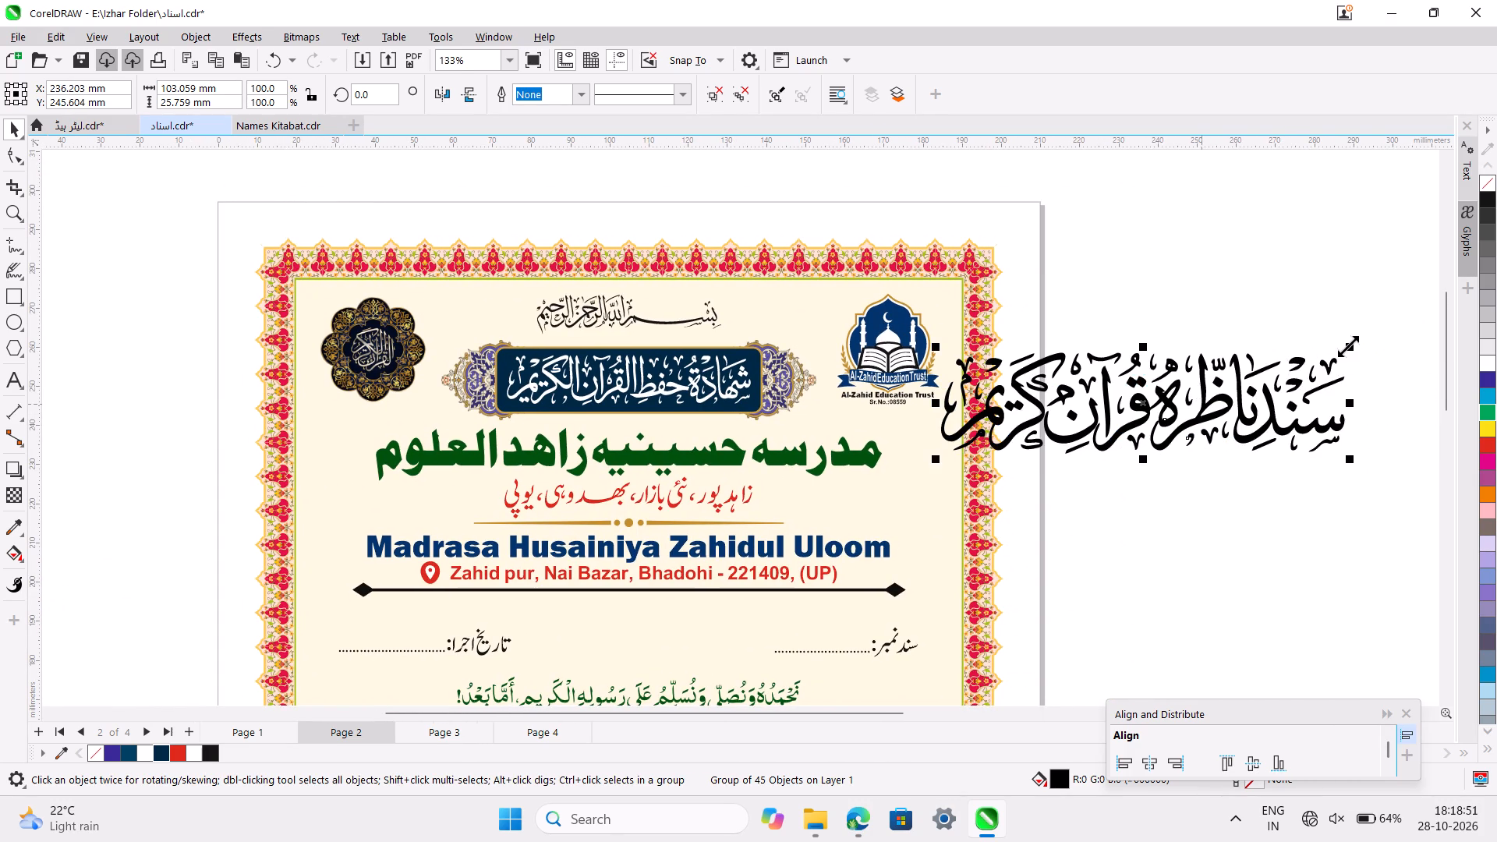
left_click_drag(1348, 346, 1253, 350)
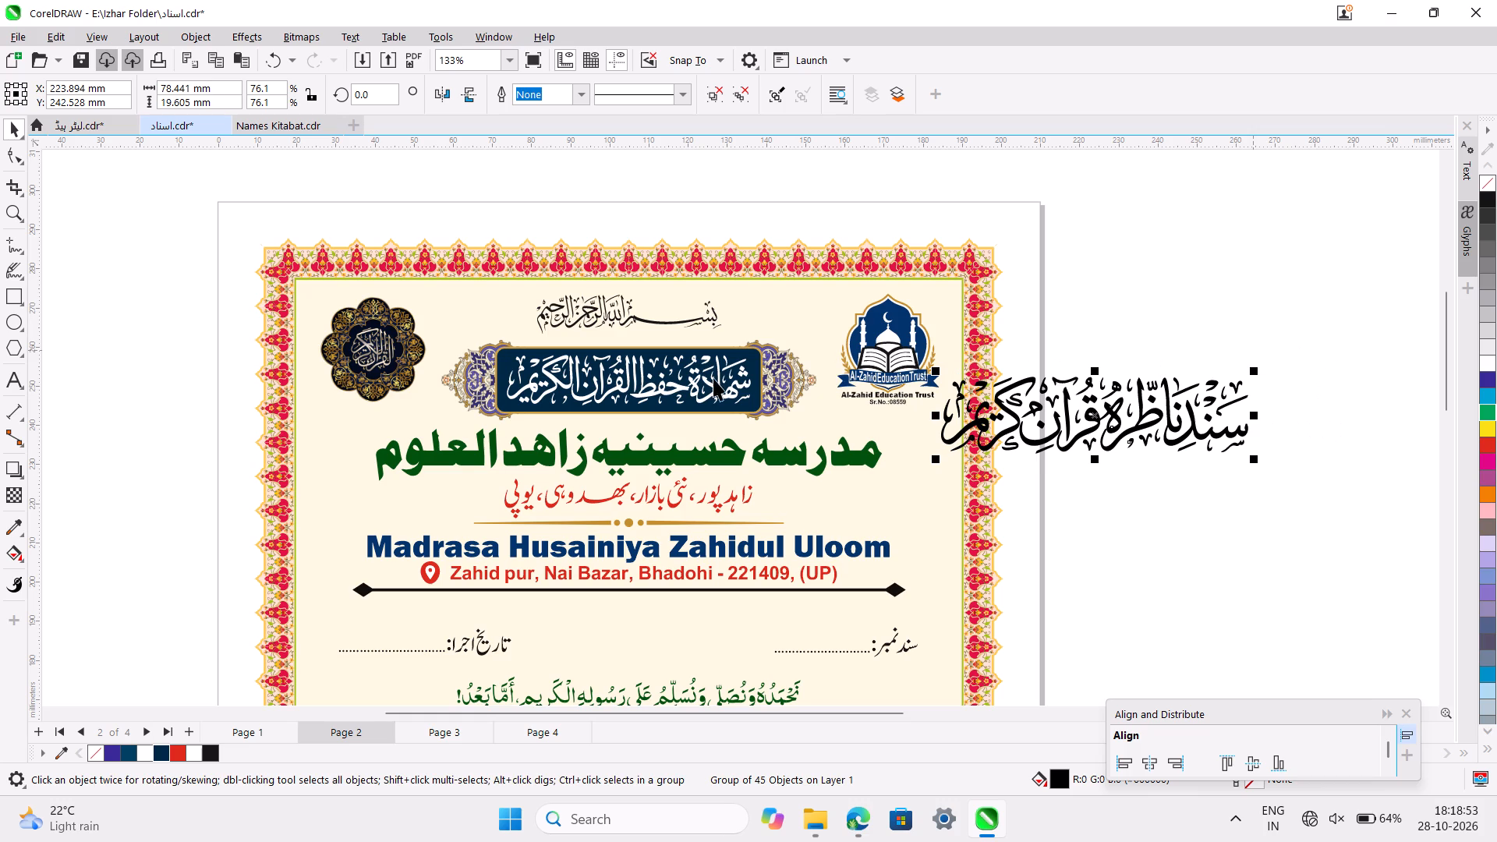
Ungroup the header plaque on Page 2 and delete the old شهادة حفظ القرآن الكريم calligraphy from it.
left_click(694, 384)
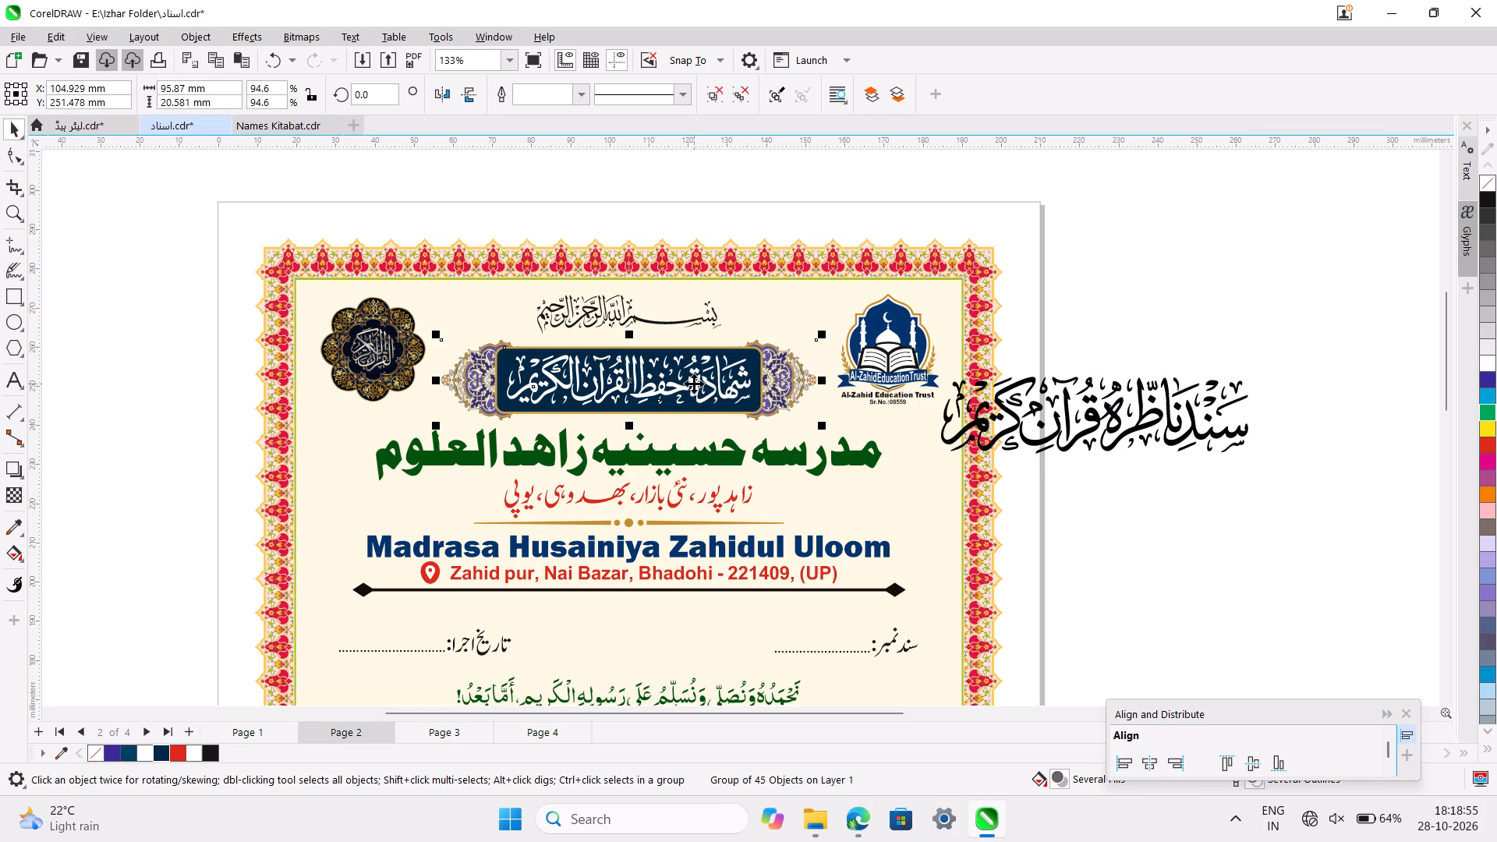
key("ctrl+u")
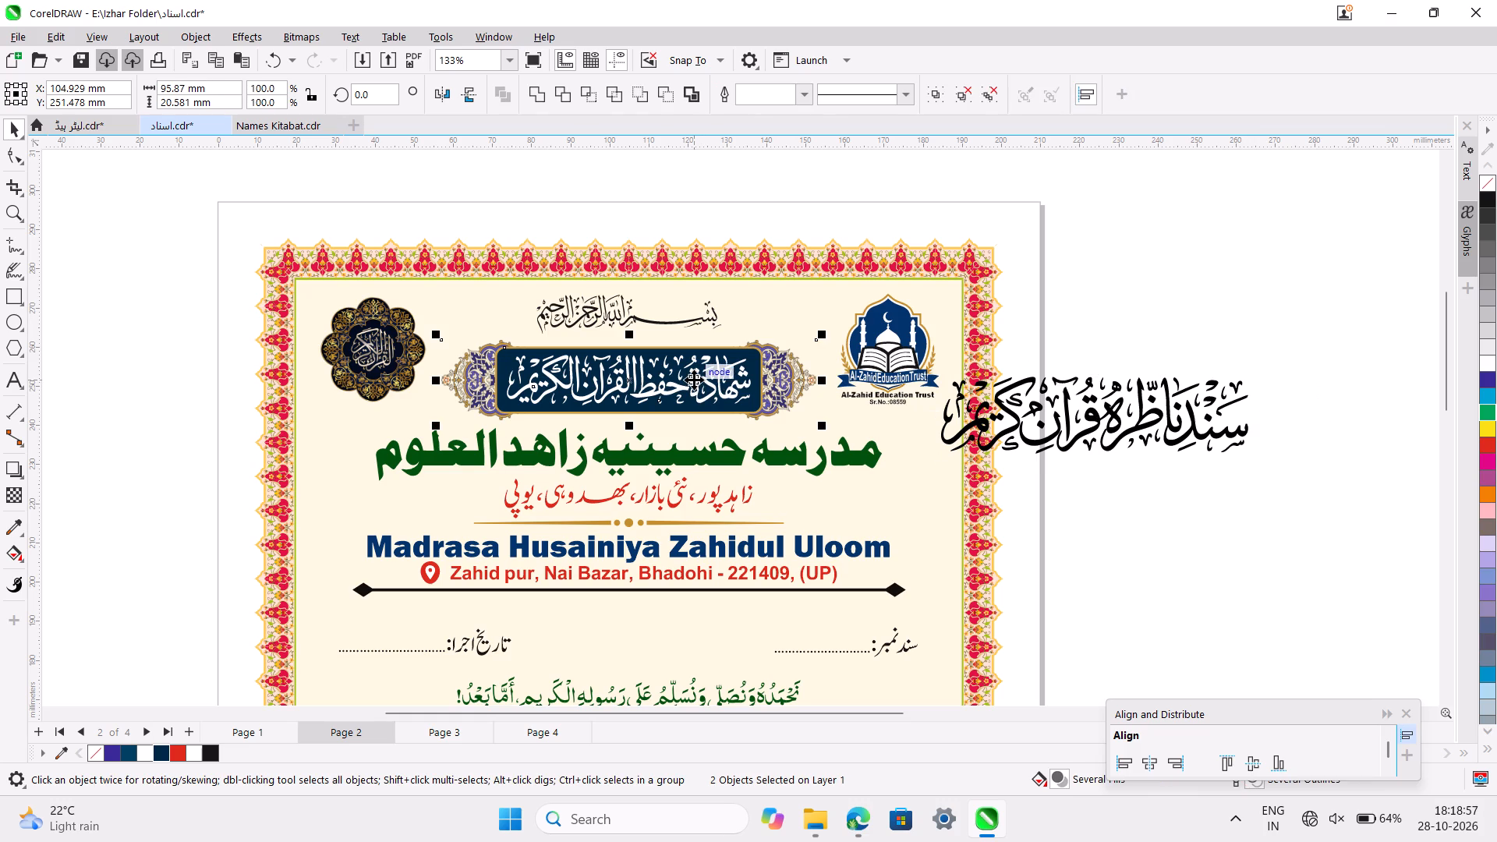
left_click(1060, 317)
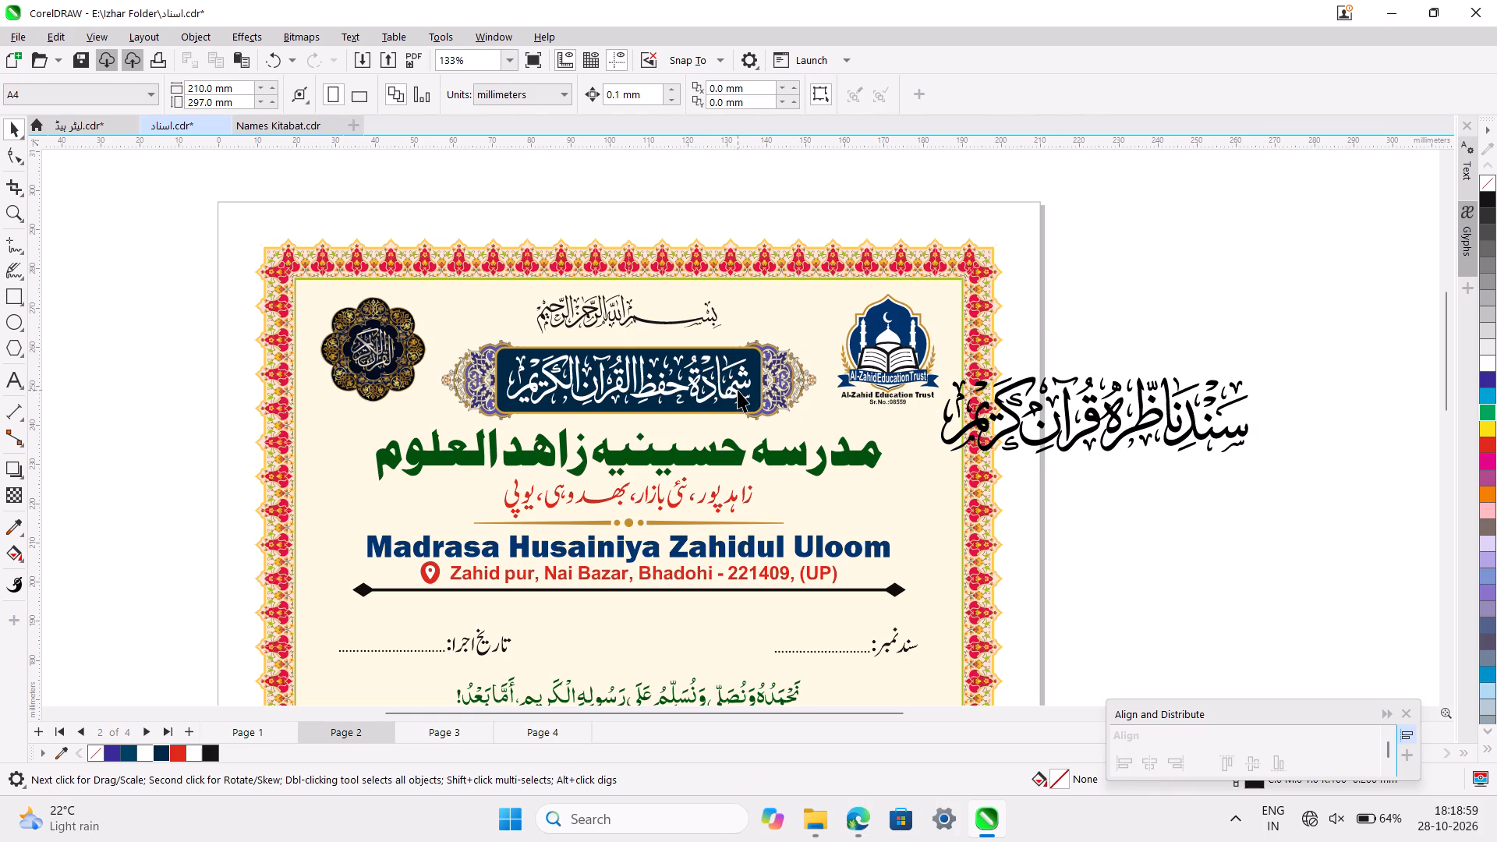
left_click(738, 390)
key("Delete")
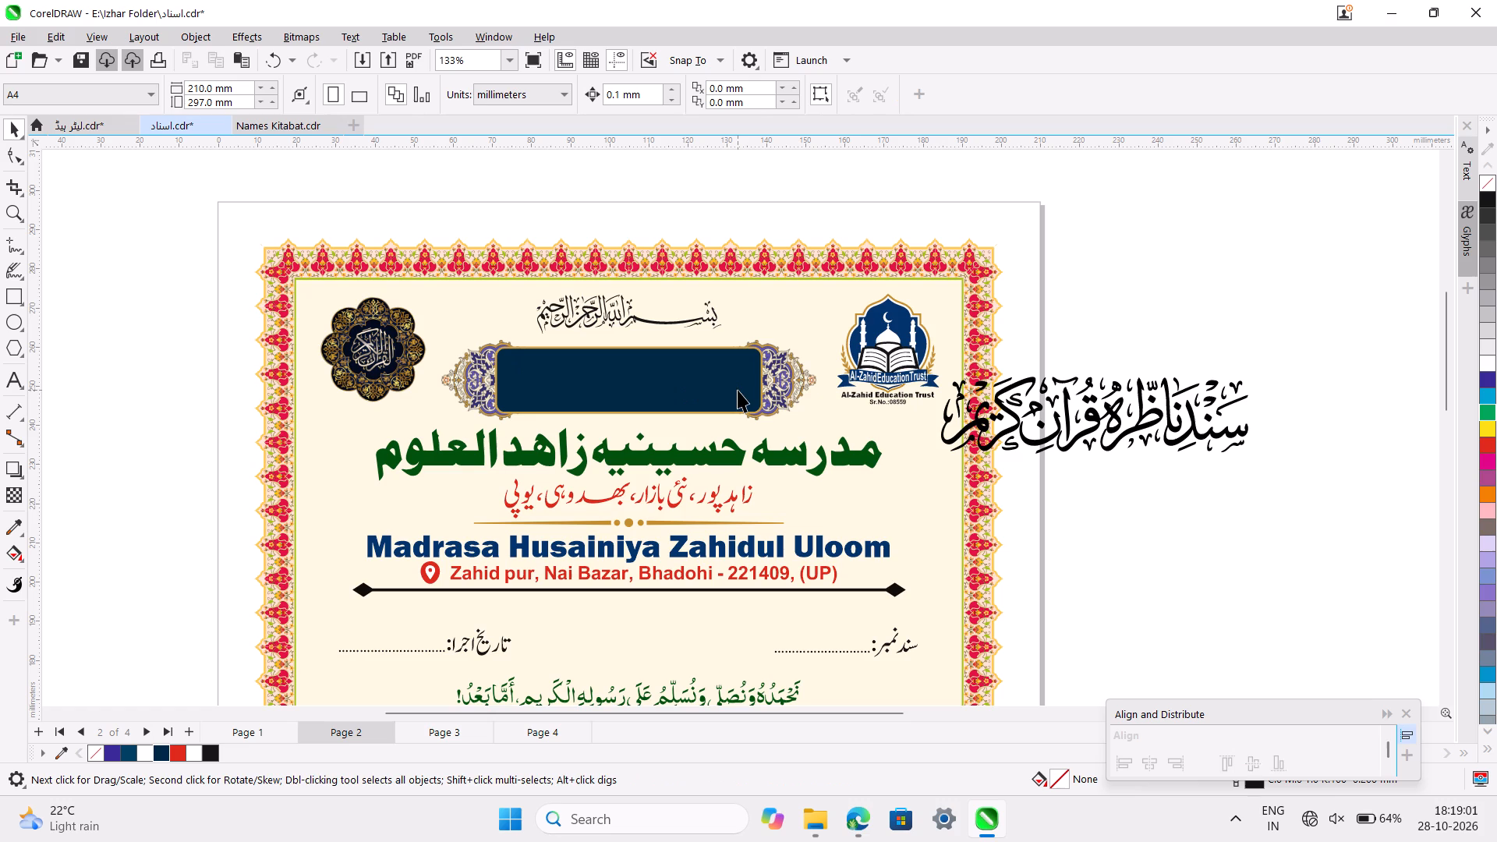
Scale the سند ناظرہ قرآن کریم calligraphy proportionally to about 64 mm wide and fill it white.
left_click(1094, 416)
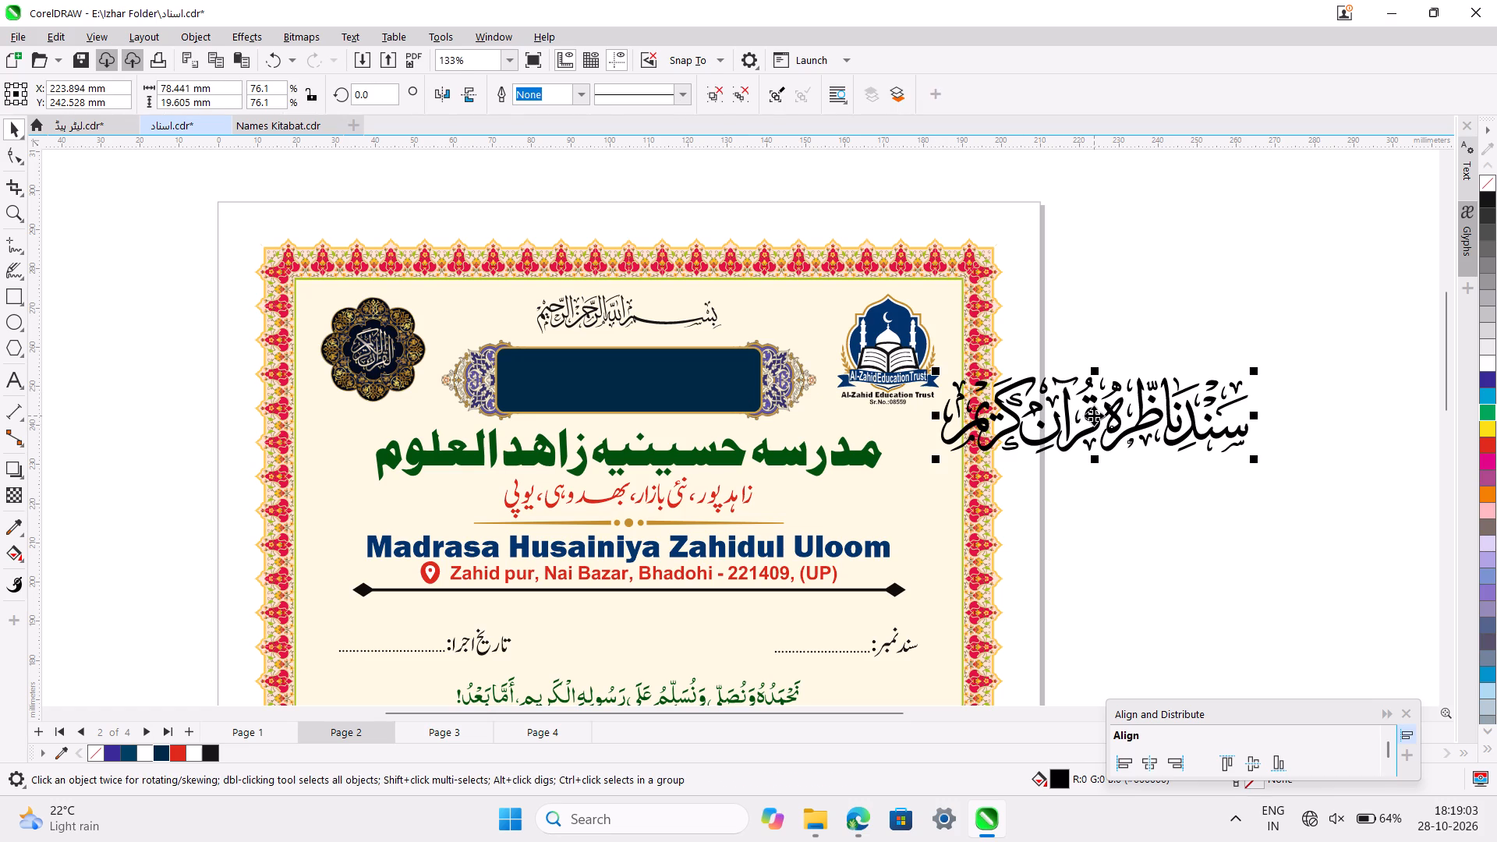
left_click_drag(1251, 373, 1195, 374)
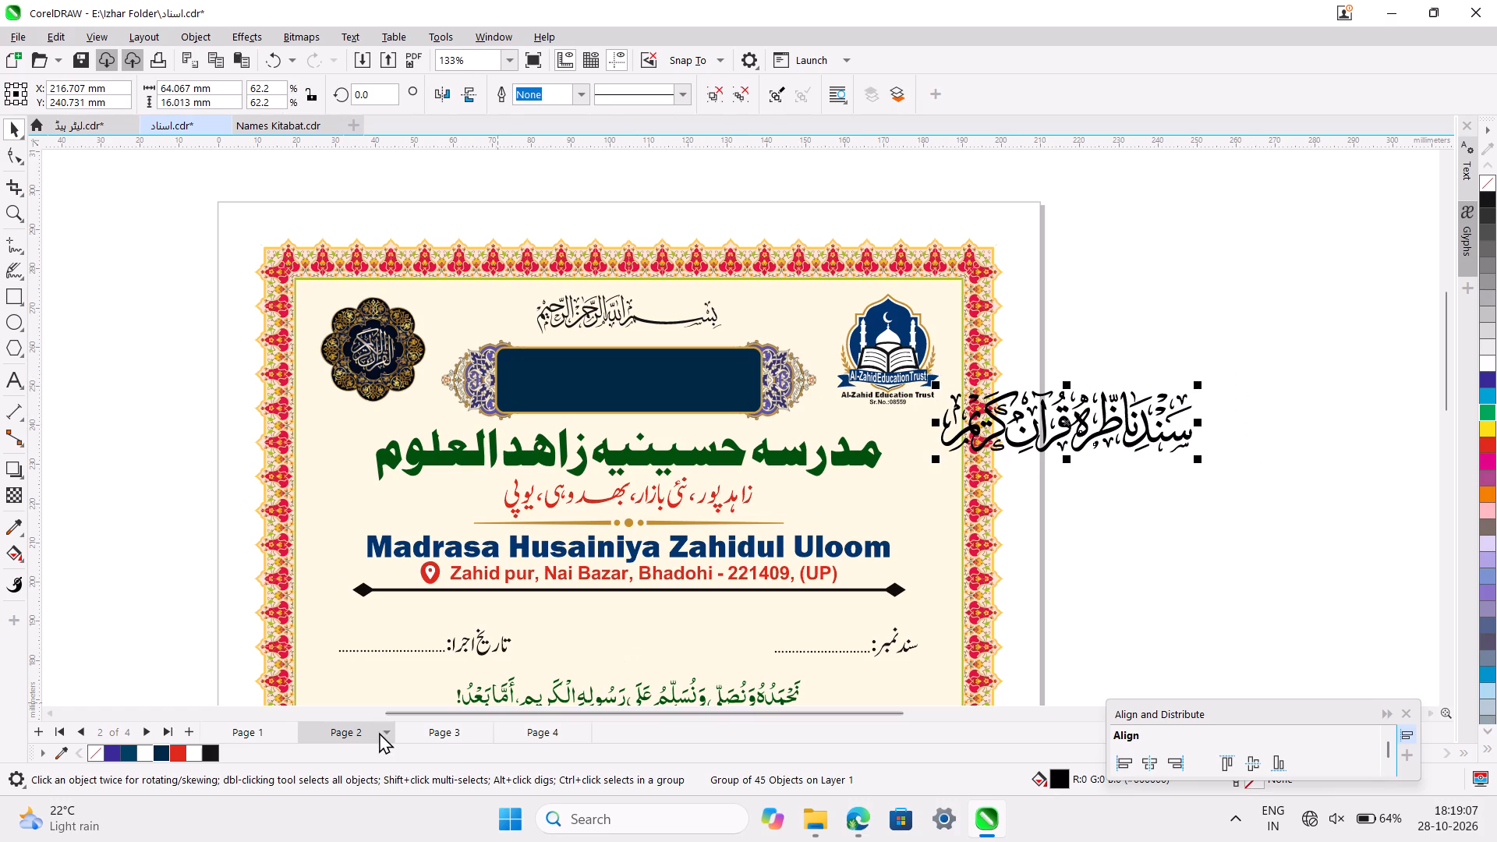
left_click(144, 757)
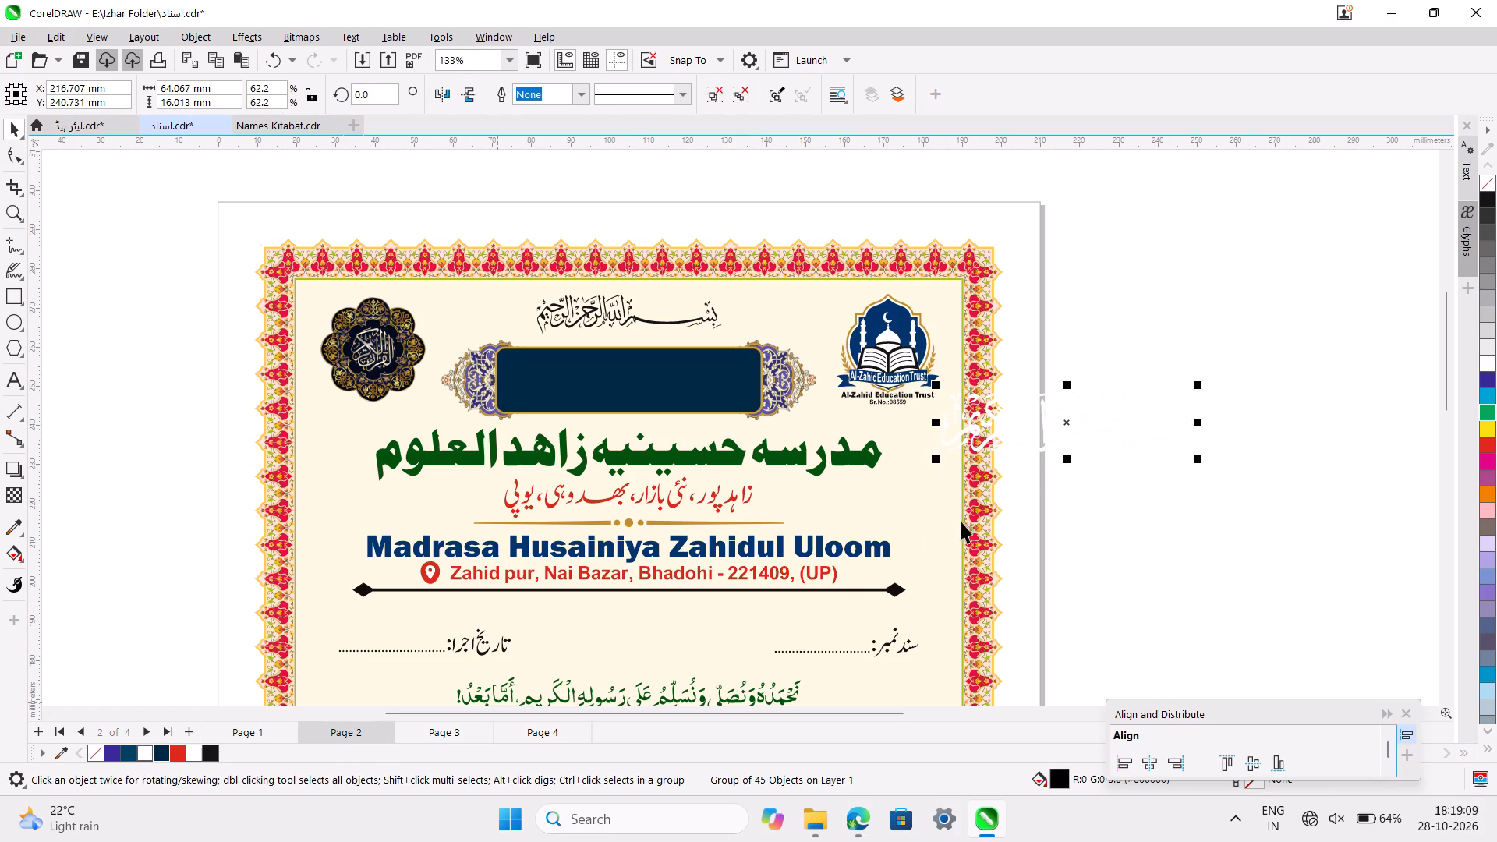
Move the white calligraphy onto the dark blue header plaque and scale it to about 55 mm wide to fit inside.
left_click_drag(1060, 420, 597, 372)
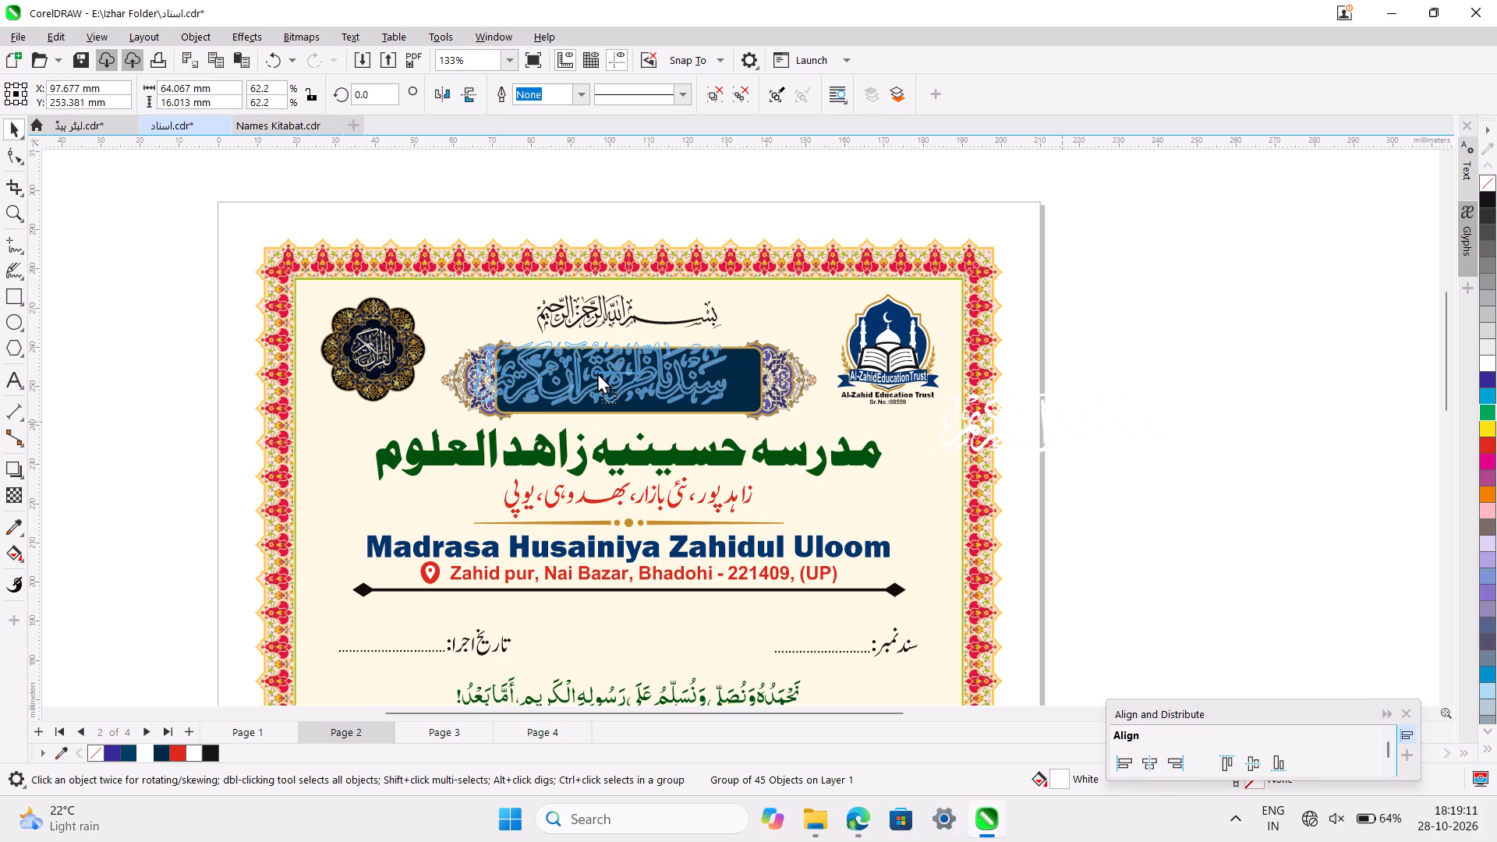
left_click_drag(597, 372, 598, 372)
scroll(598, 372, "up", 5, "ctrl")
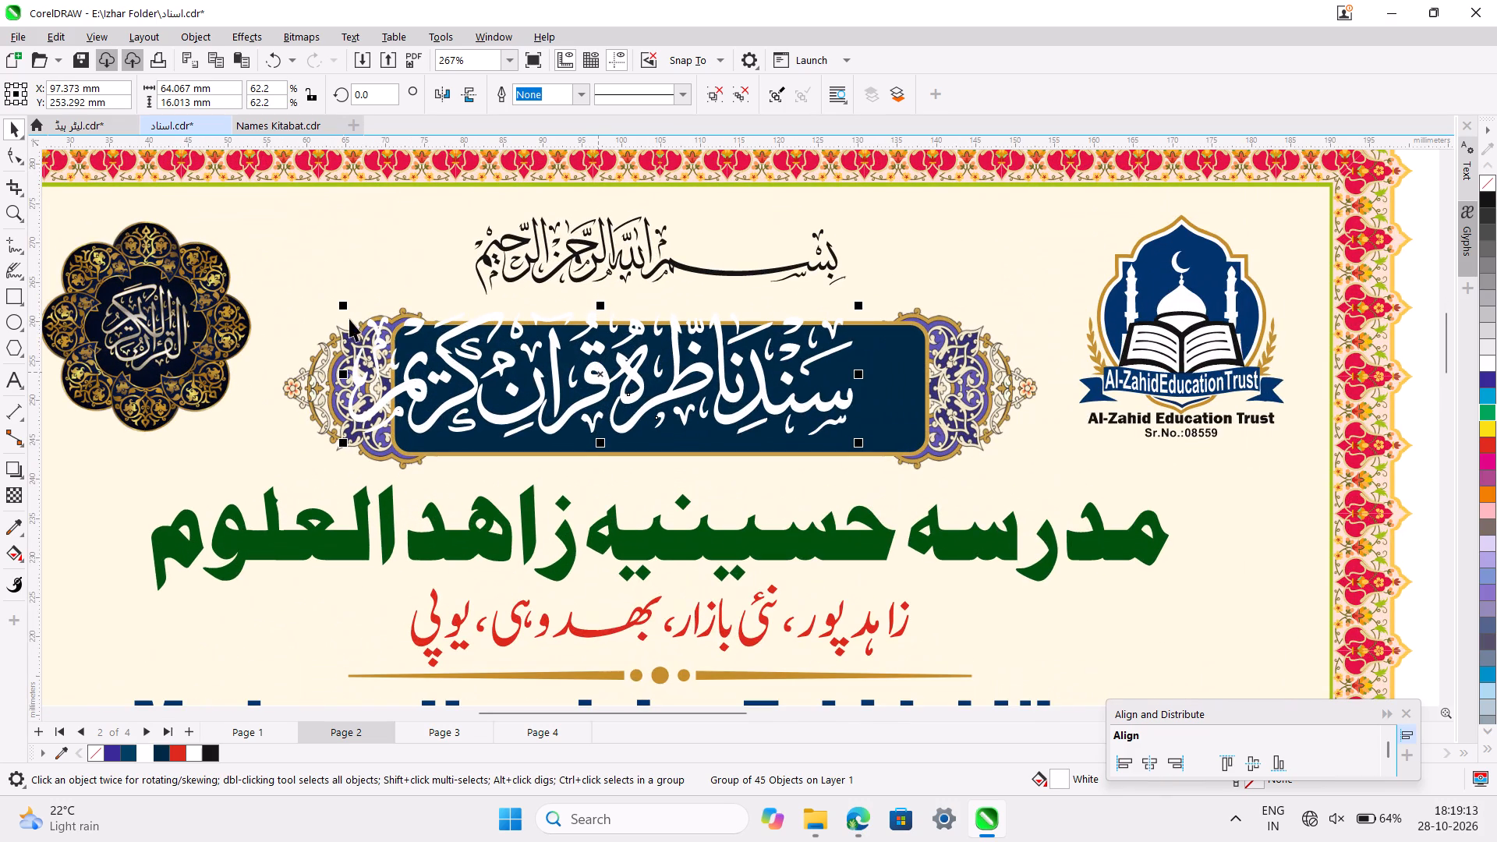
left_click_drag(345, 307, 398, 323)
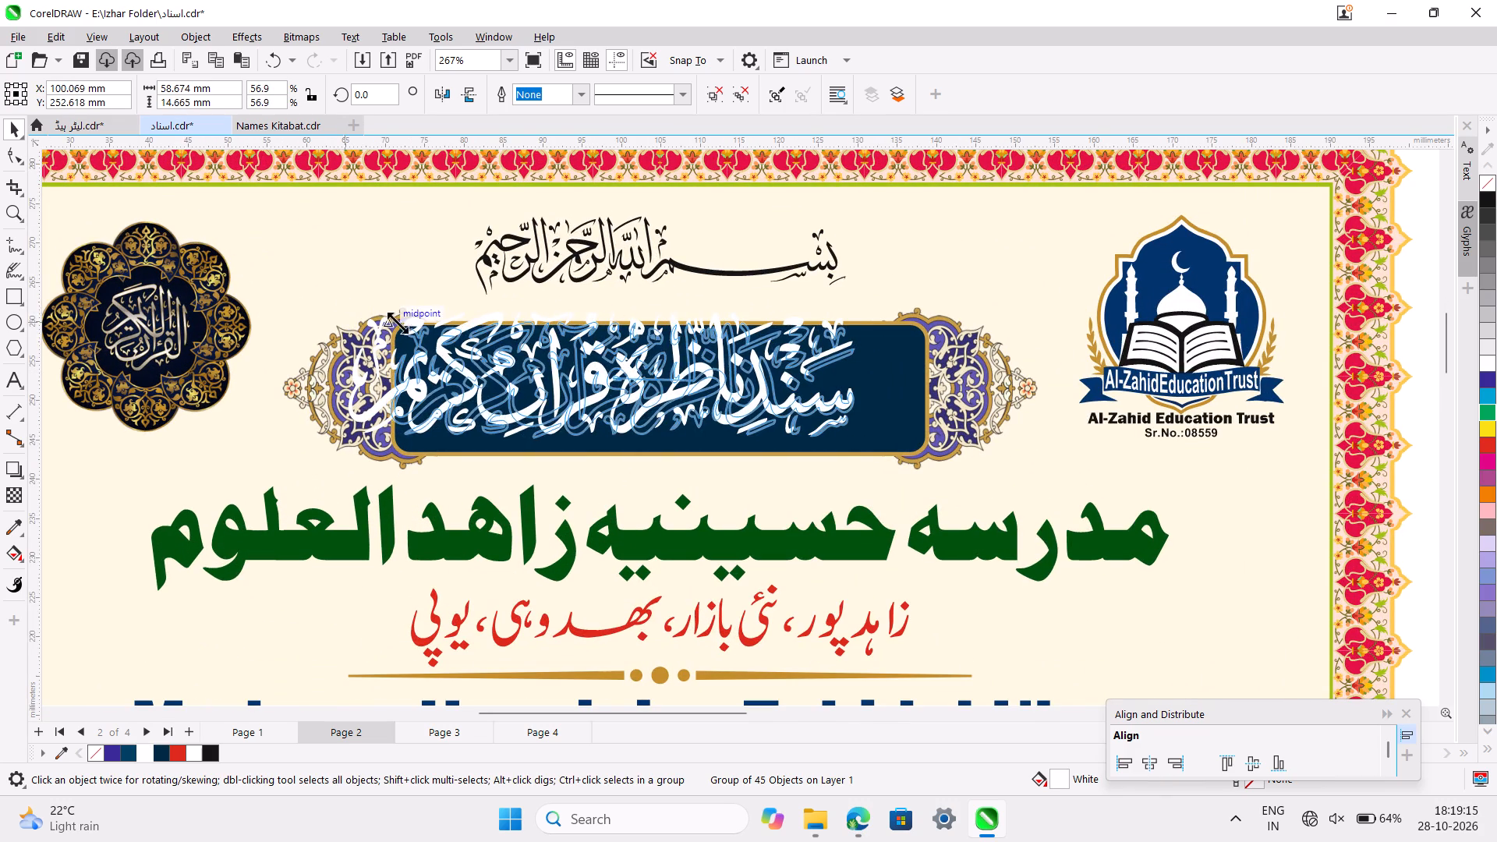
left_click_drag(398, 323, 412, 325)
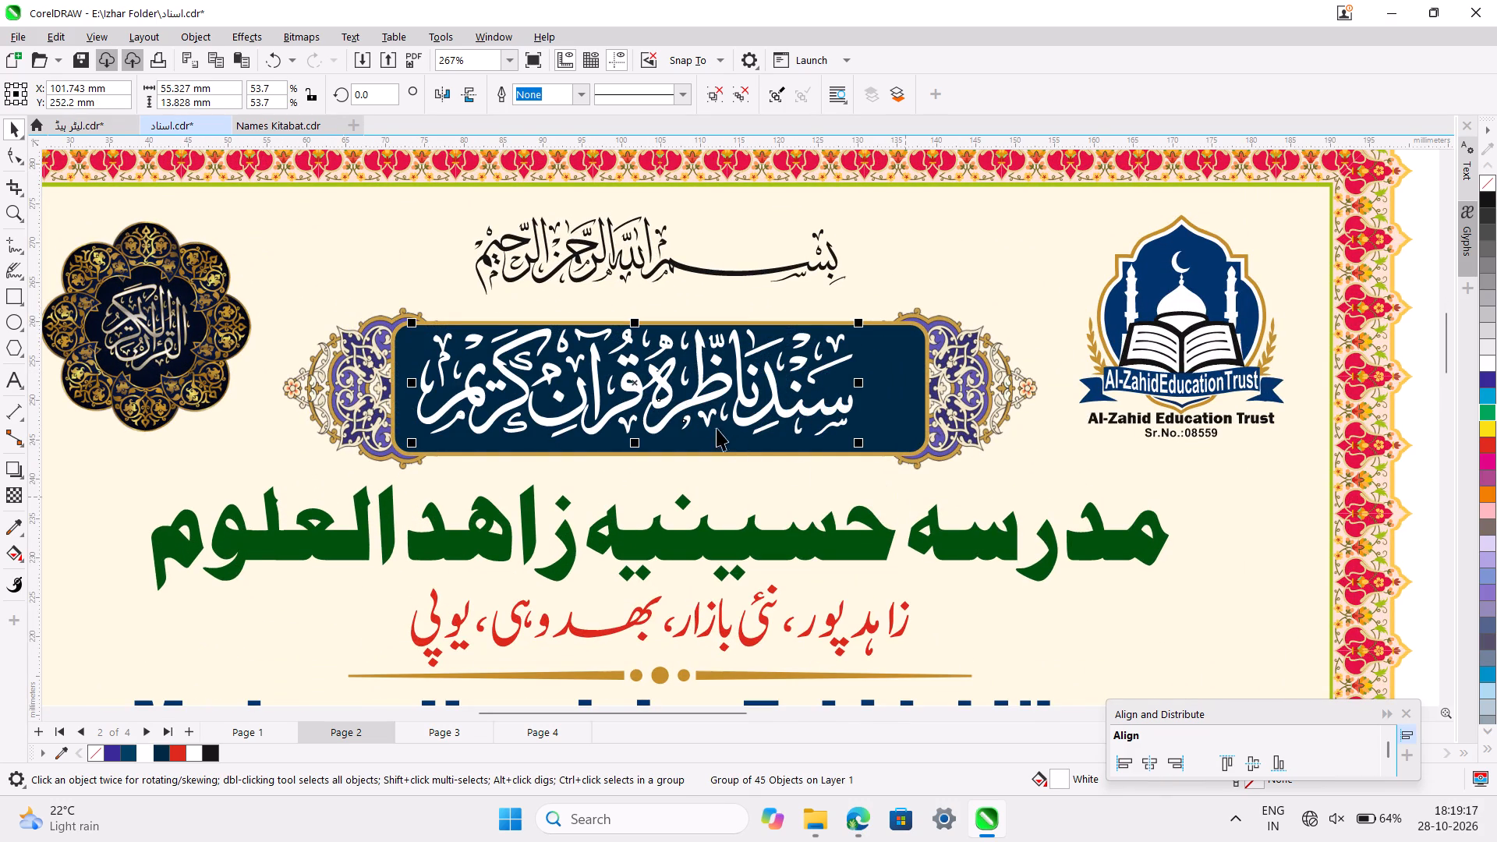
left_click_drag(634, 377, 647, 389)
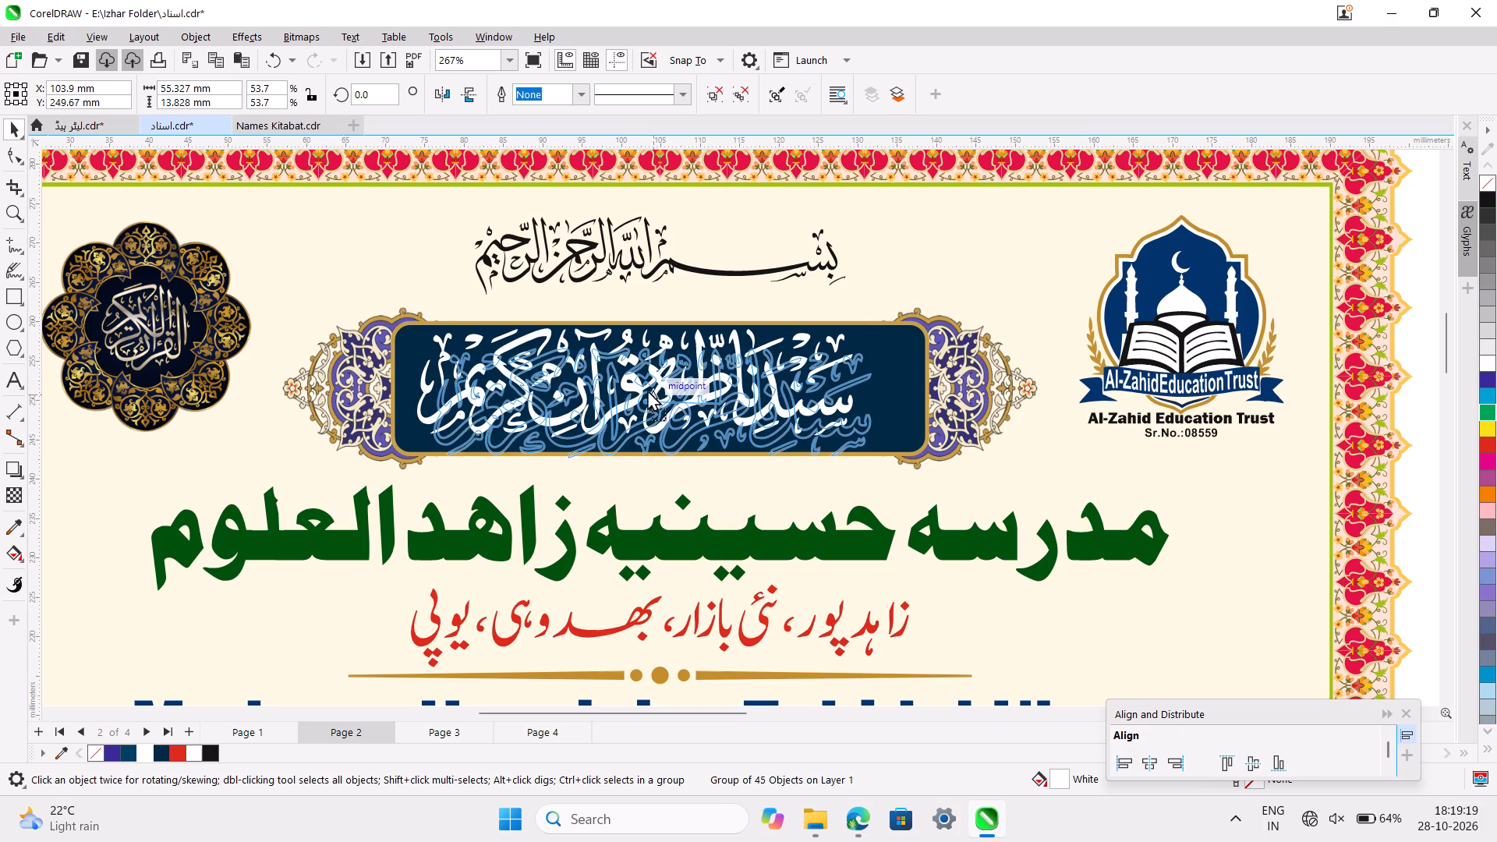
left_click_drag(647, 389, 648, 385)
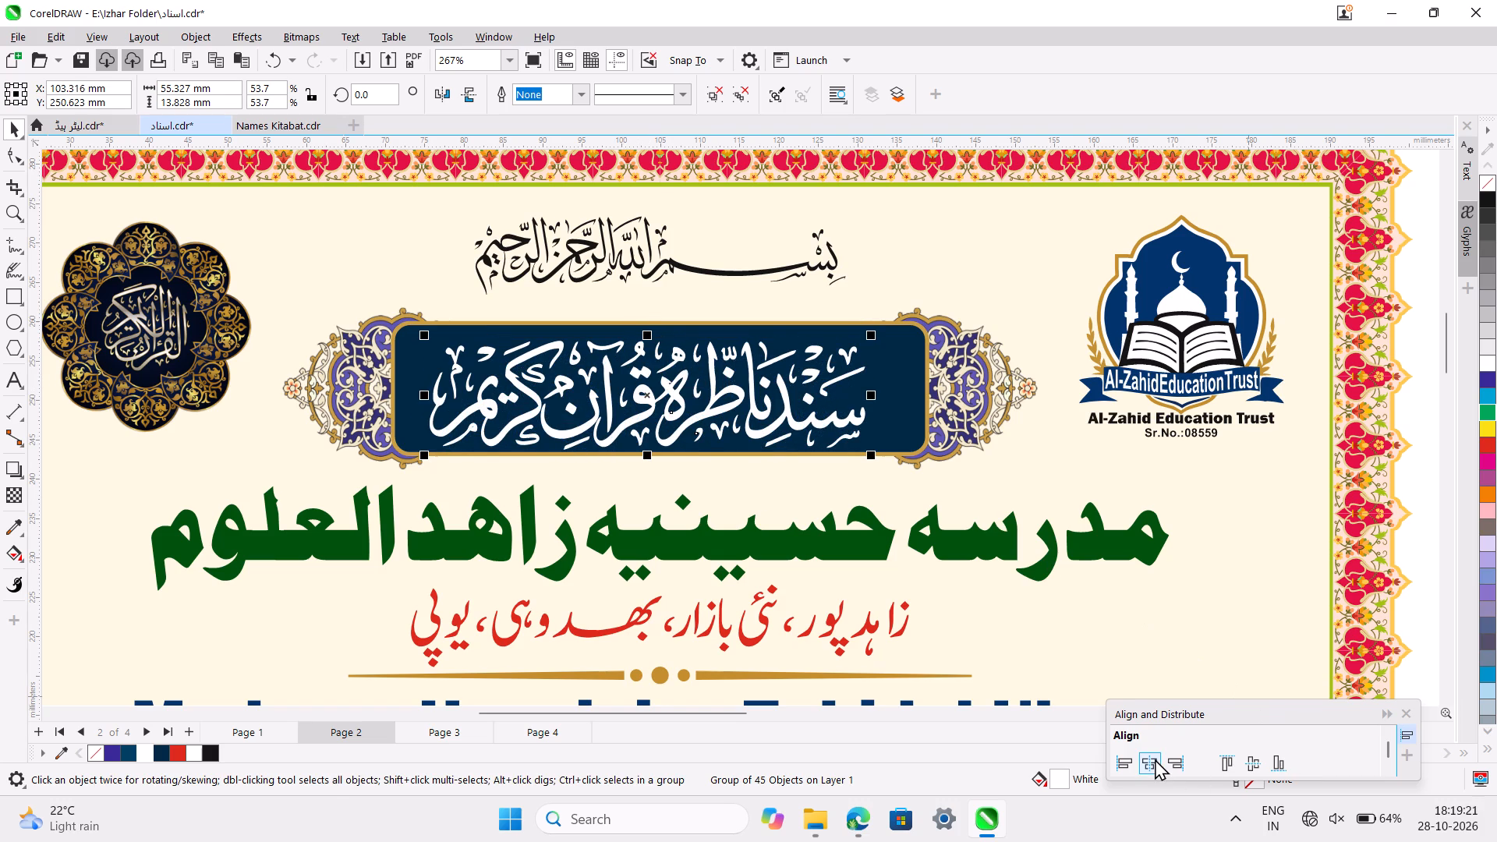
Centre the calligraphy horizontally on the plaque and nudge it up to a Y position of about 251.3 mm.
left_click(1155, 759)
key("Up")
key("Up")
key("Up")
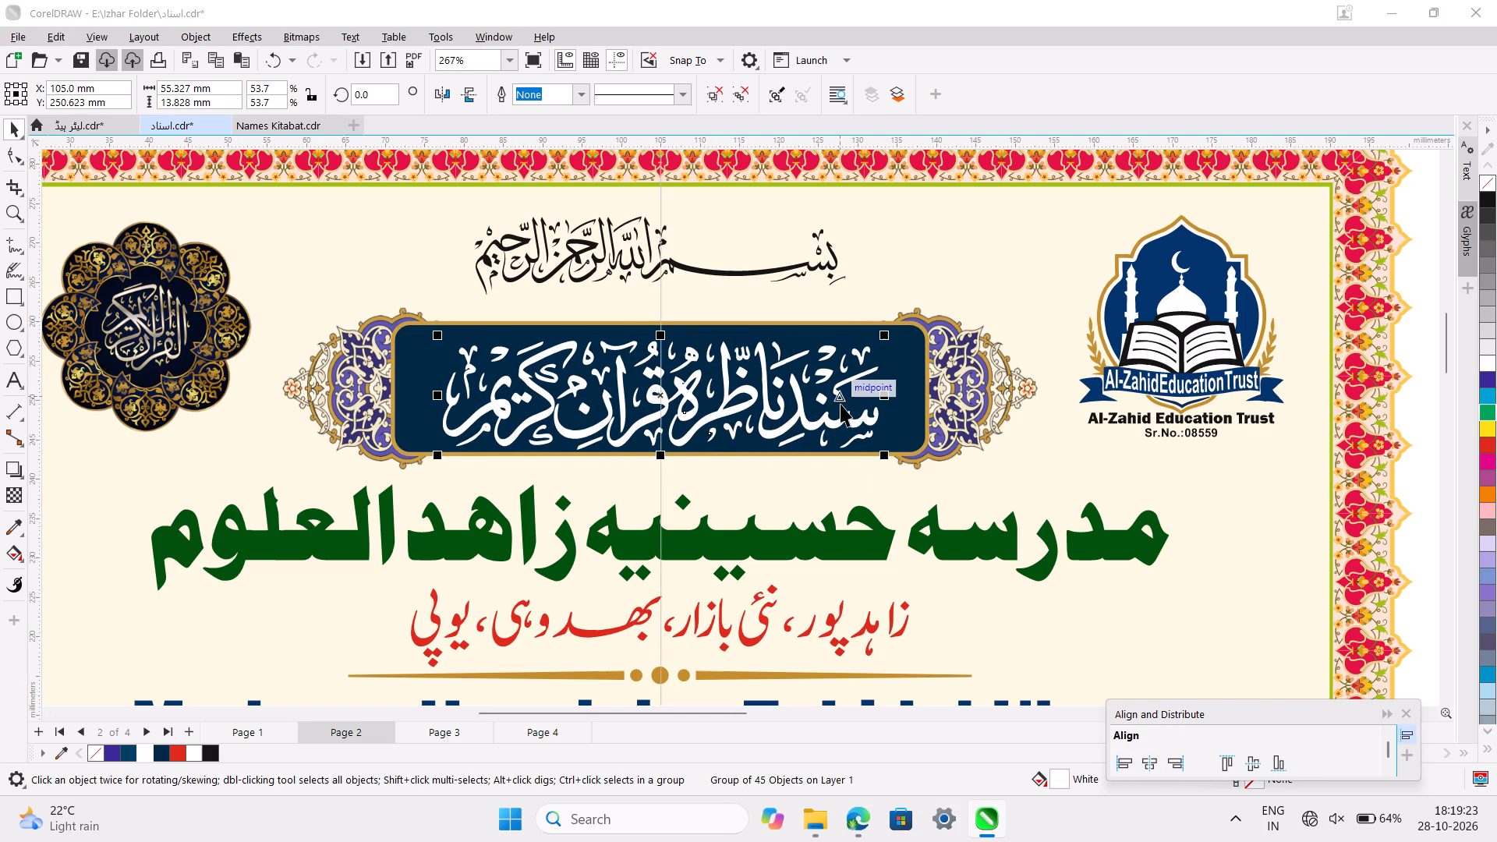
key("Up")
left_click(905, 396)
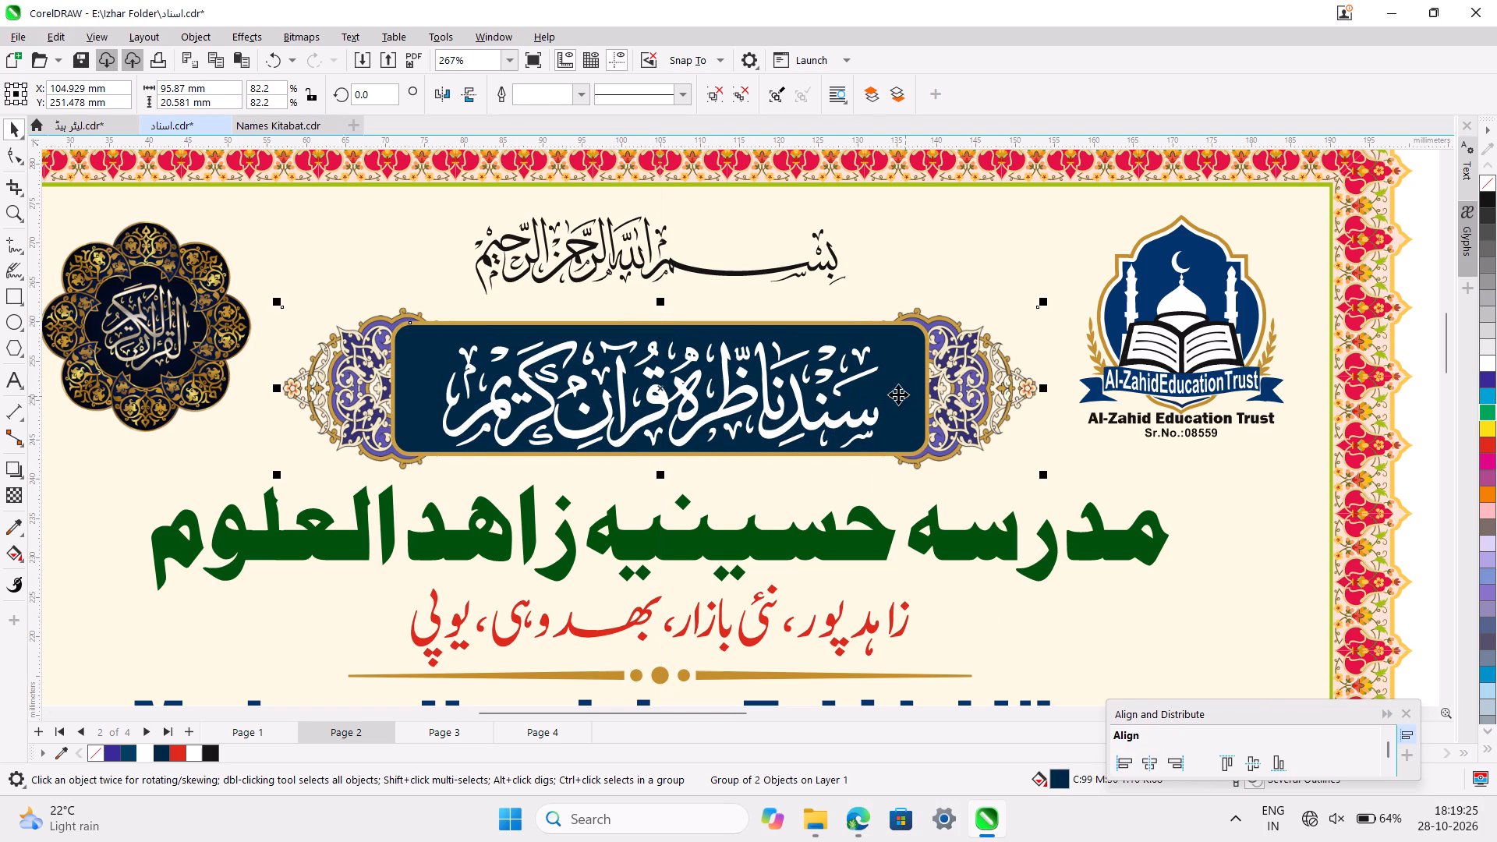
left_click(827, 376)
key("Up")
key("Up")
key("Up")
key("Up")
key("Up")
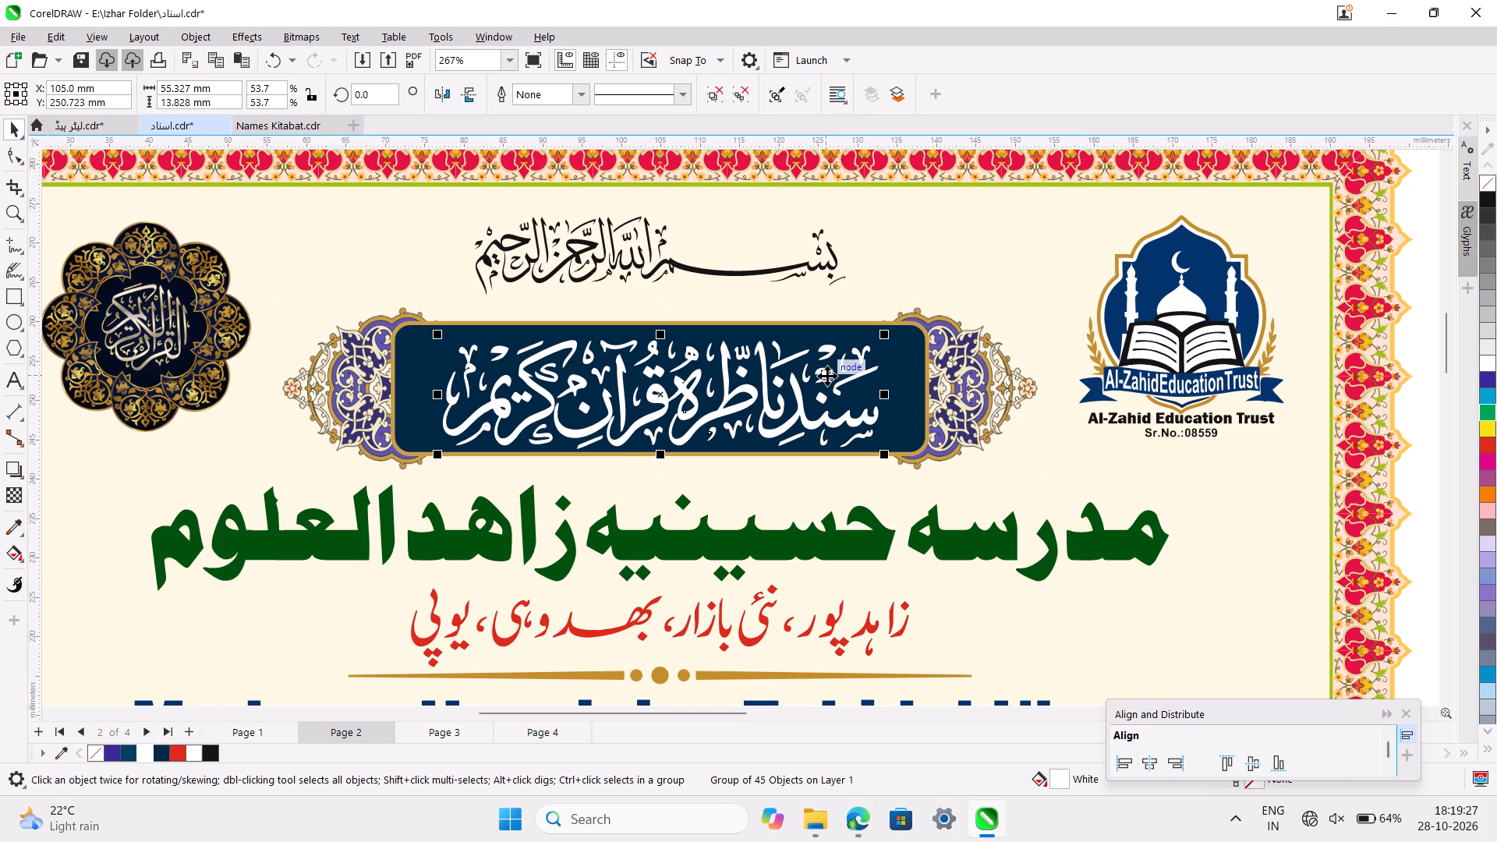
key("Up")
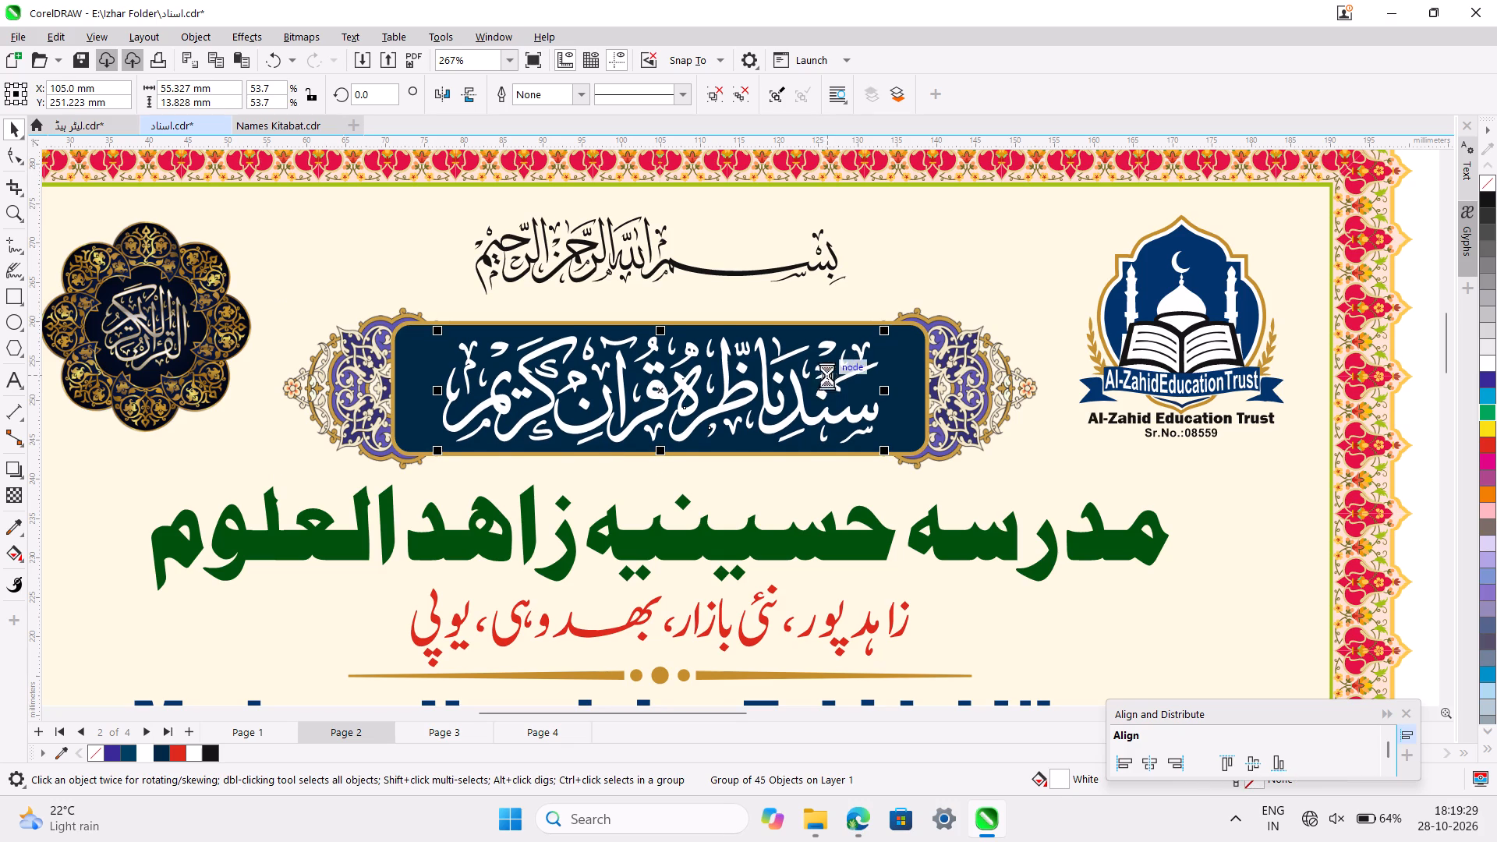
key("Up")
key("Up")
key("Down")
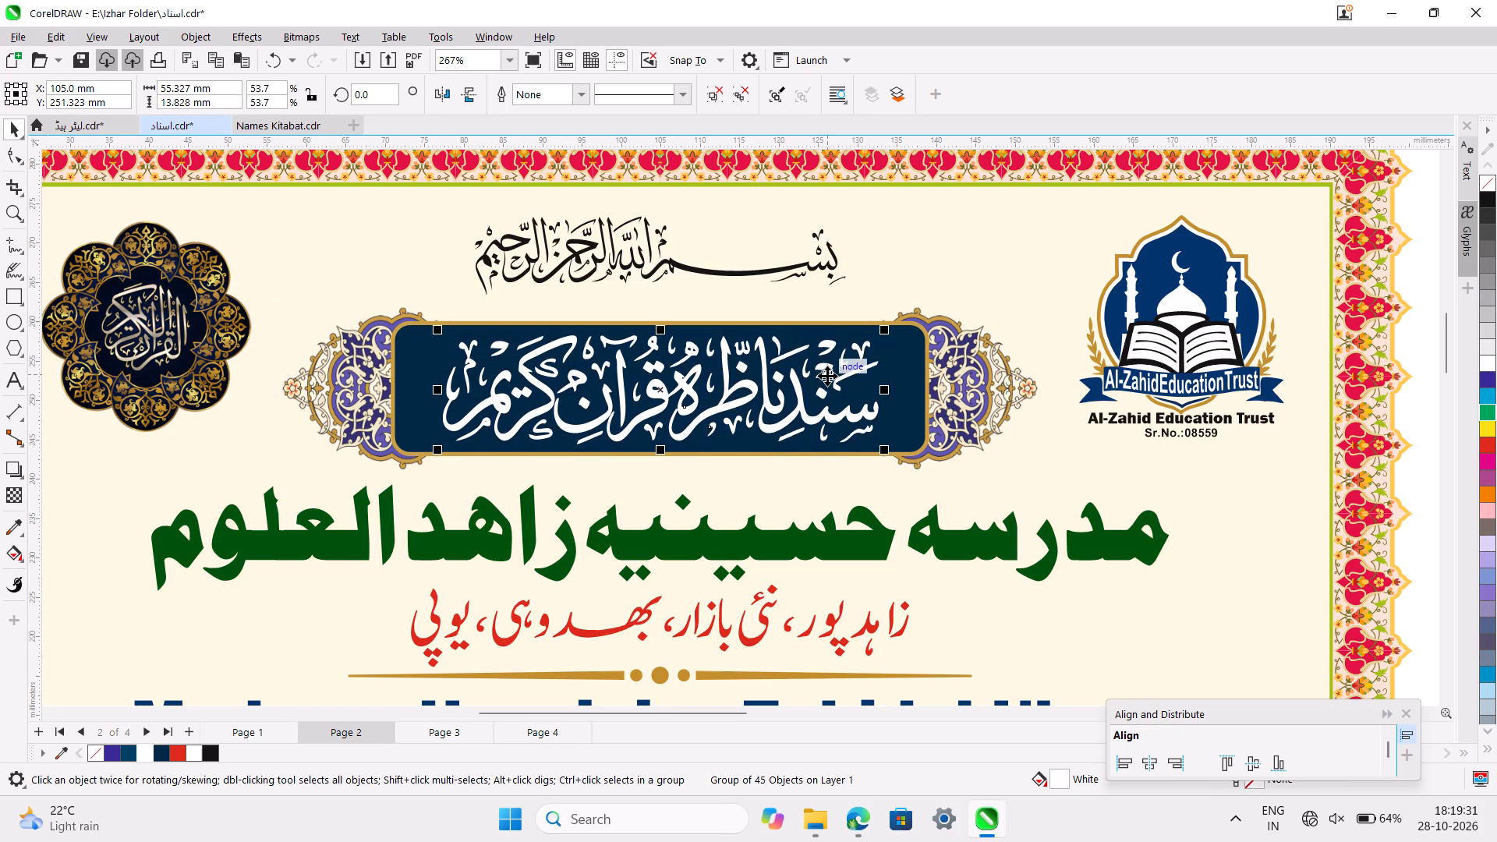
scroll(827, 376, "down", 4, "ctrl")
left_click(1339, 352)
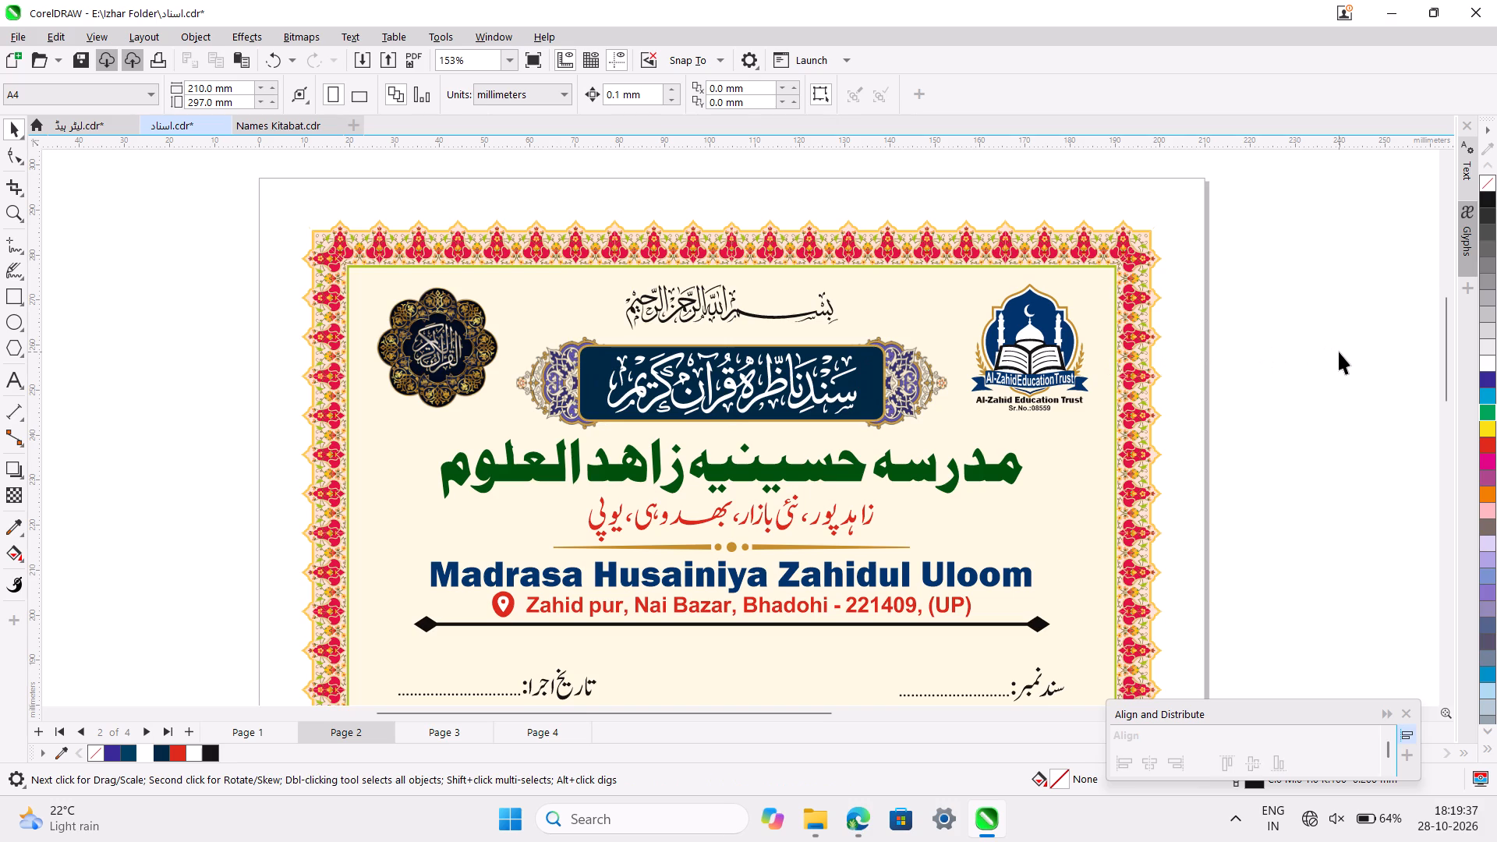
Delete the white سند ناظرہ قرآن کریم calligraphy from the header plaque.
scroll(848, 394, "up", 4, "ctrl")
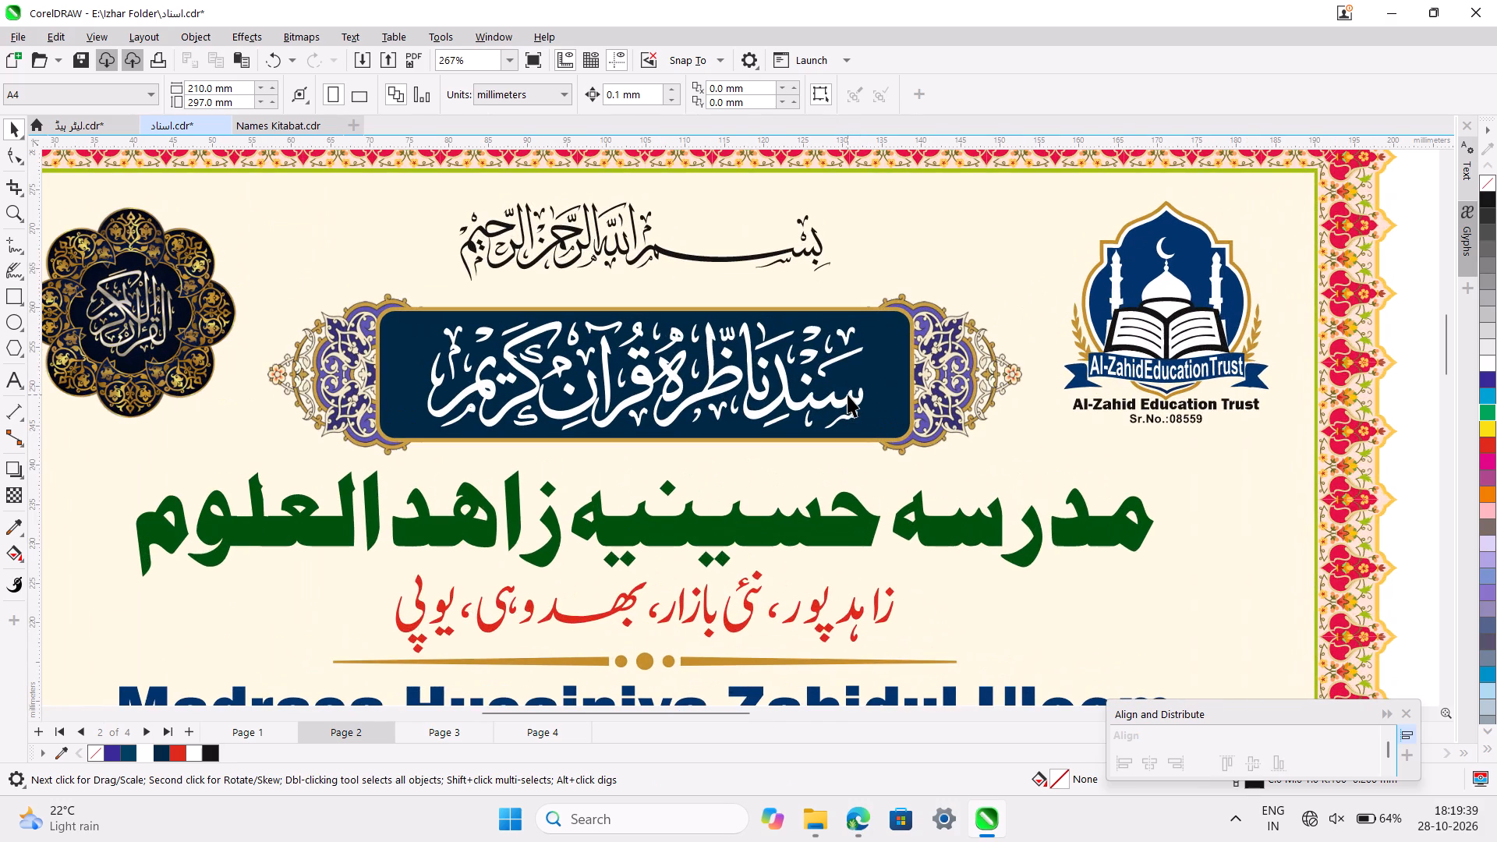
left_click(730, 335)
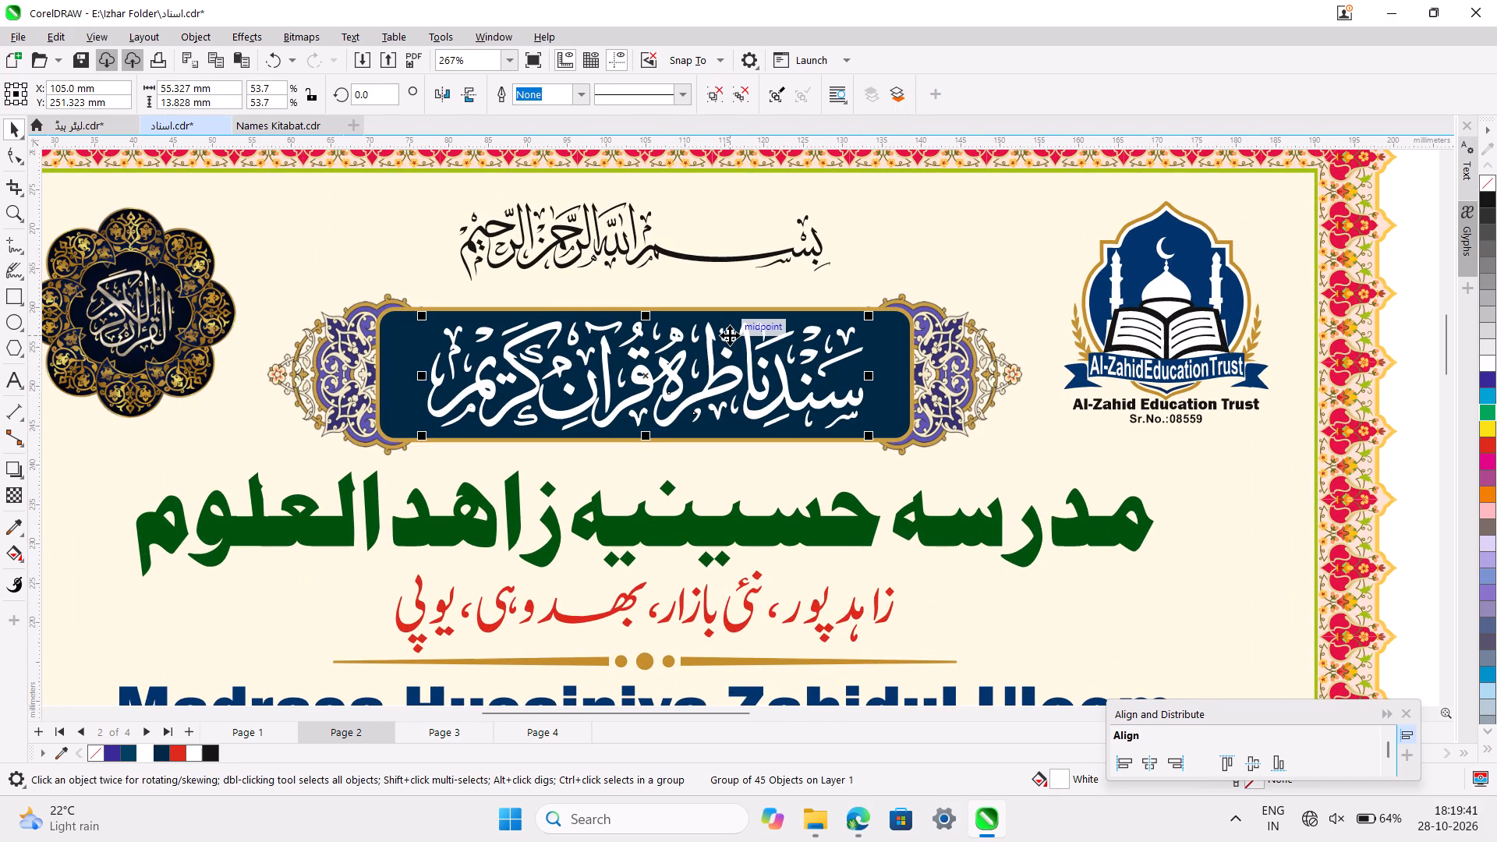
left_click_drag(730, 335, 818, 370)
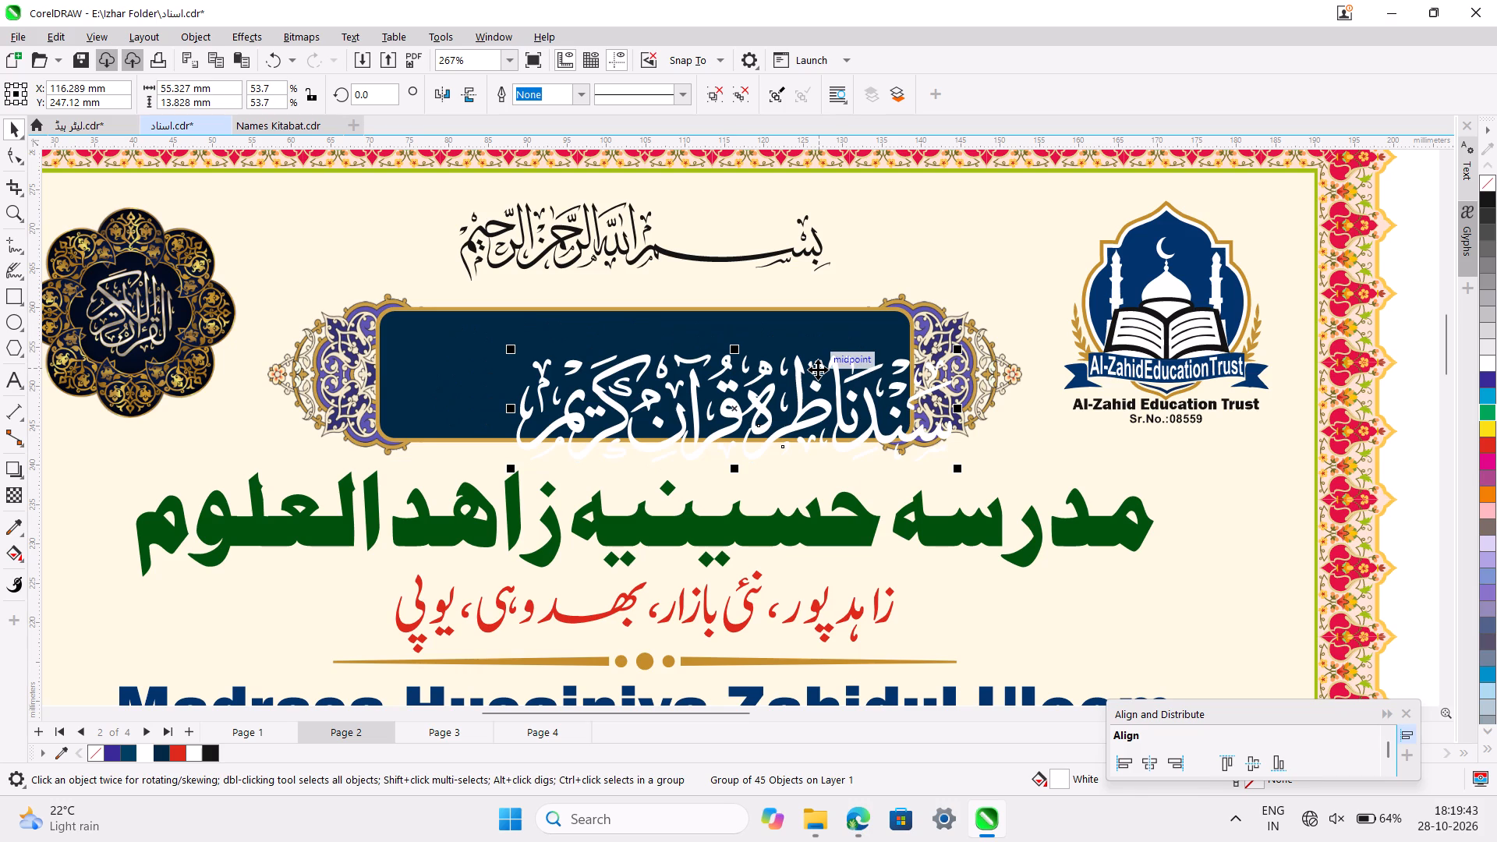
key("ctrl+z")
key("Delete")
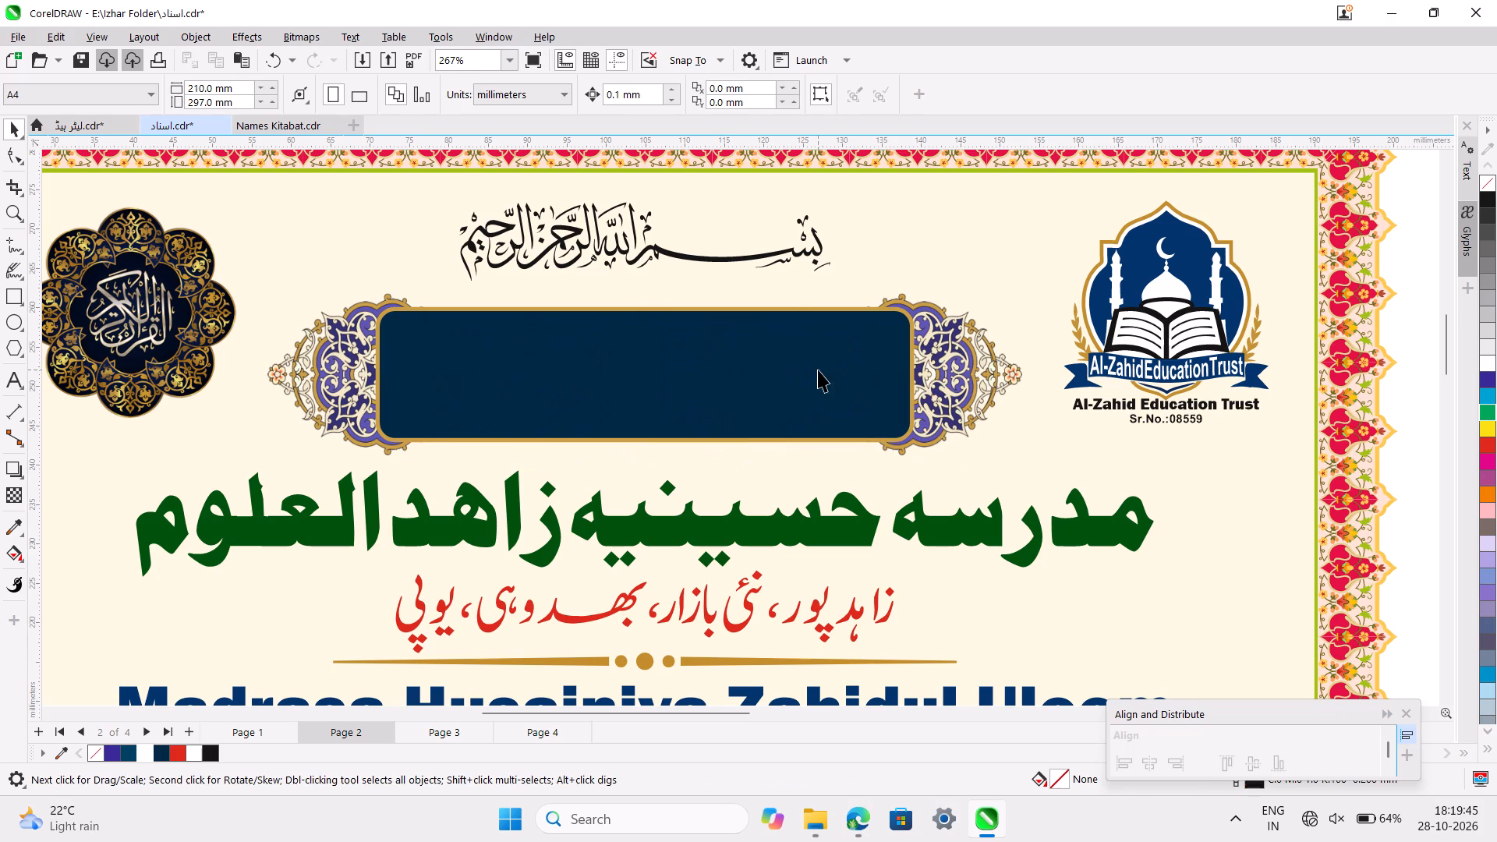
Switch to the Names Kitabat drawing and examine the letters and marks of the سند ناظرہ قرآن کریم calligraphy.
left_click(285, 123)
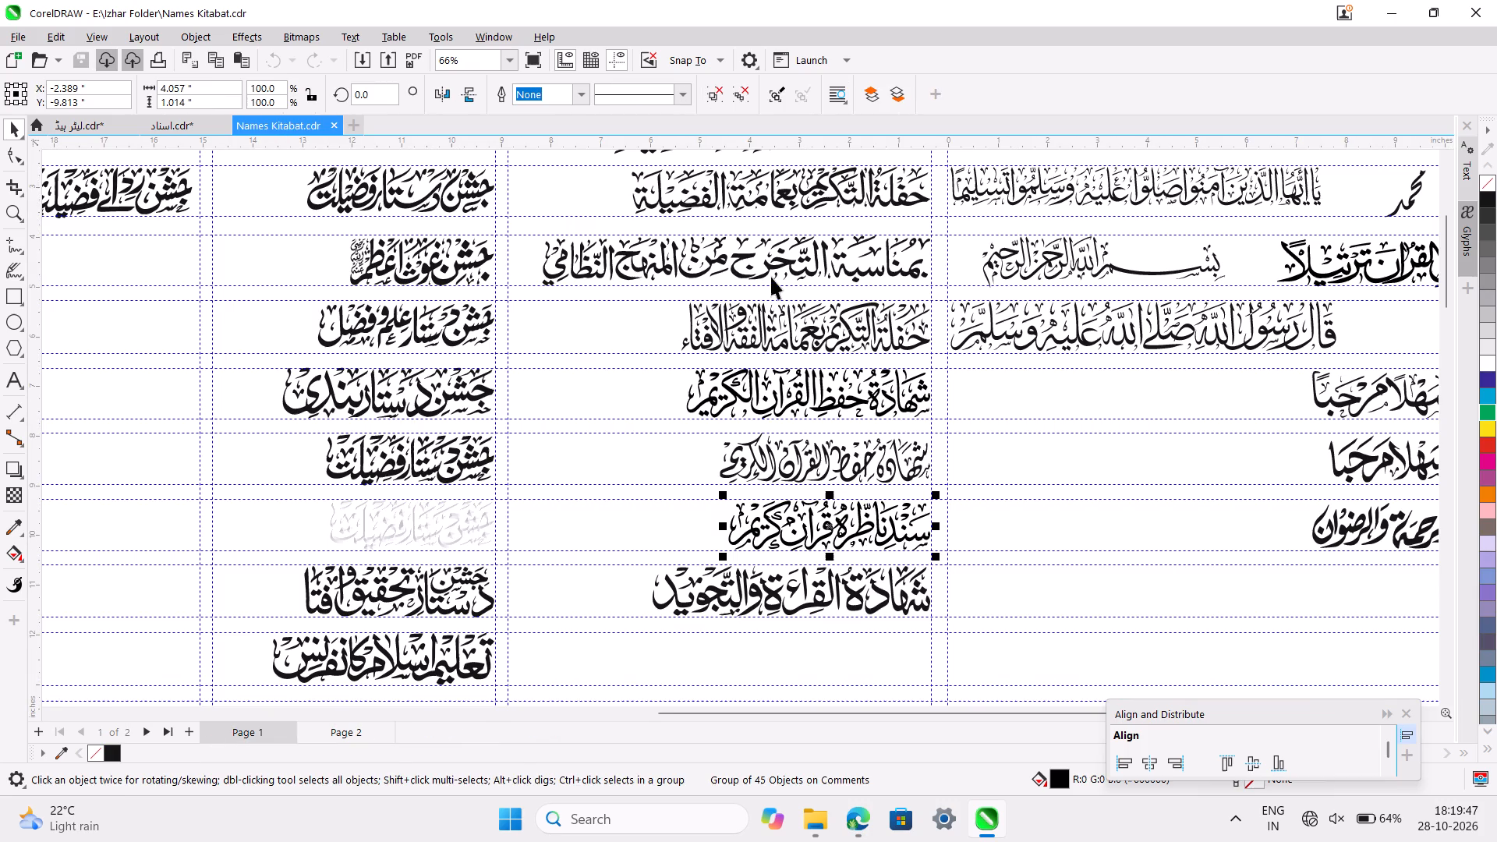
scroll(861, 324, "up", 3, "ctrl")
scroll(861, 324, "up", 1)
scroll(861, 324, "down", 1)
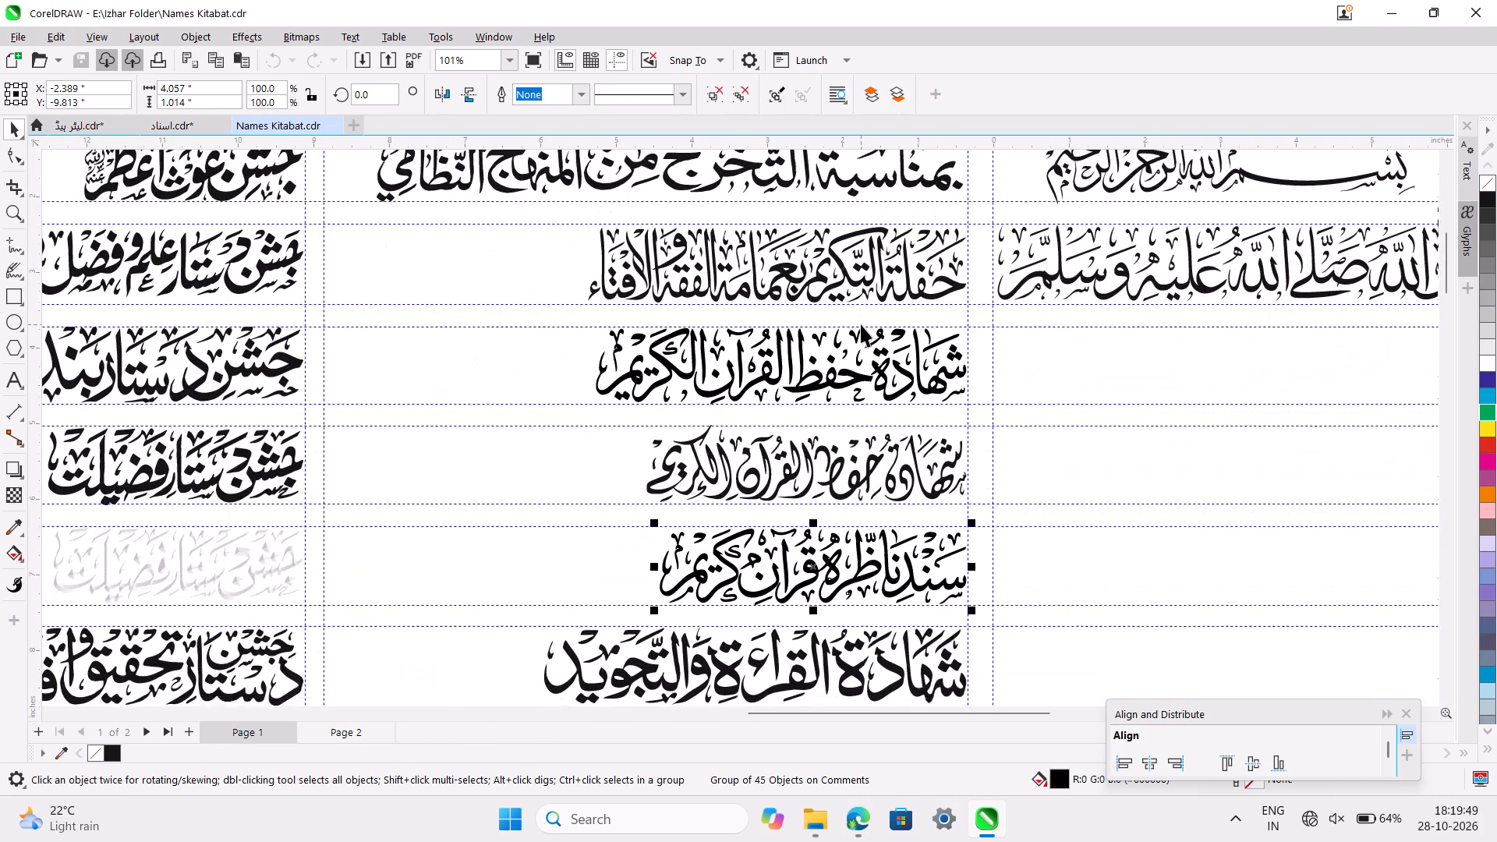
scroll(861, 324, "down", 1)
scroll(809, 471, "up", 5, "ctrl")
scroll(809, 471, "down", 1)
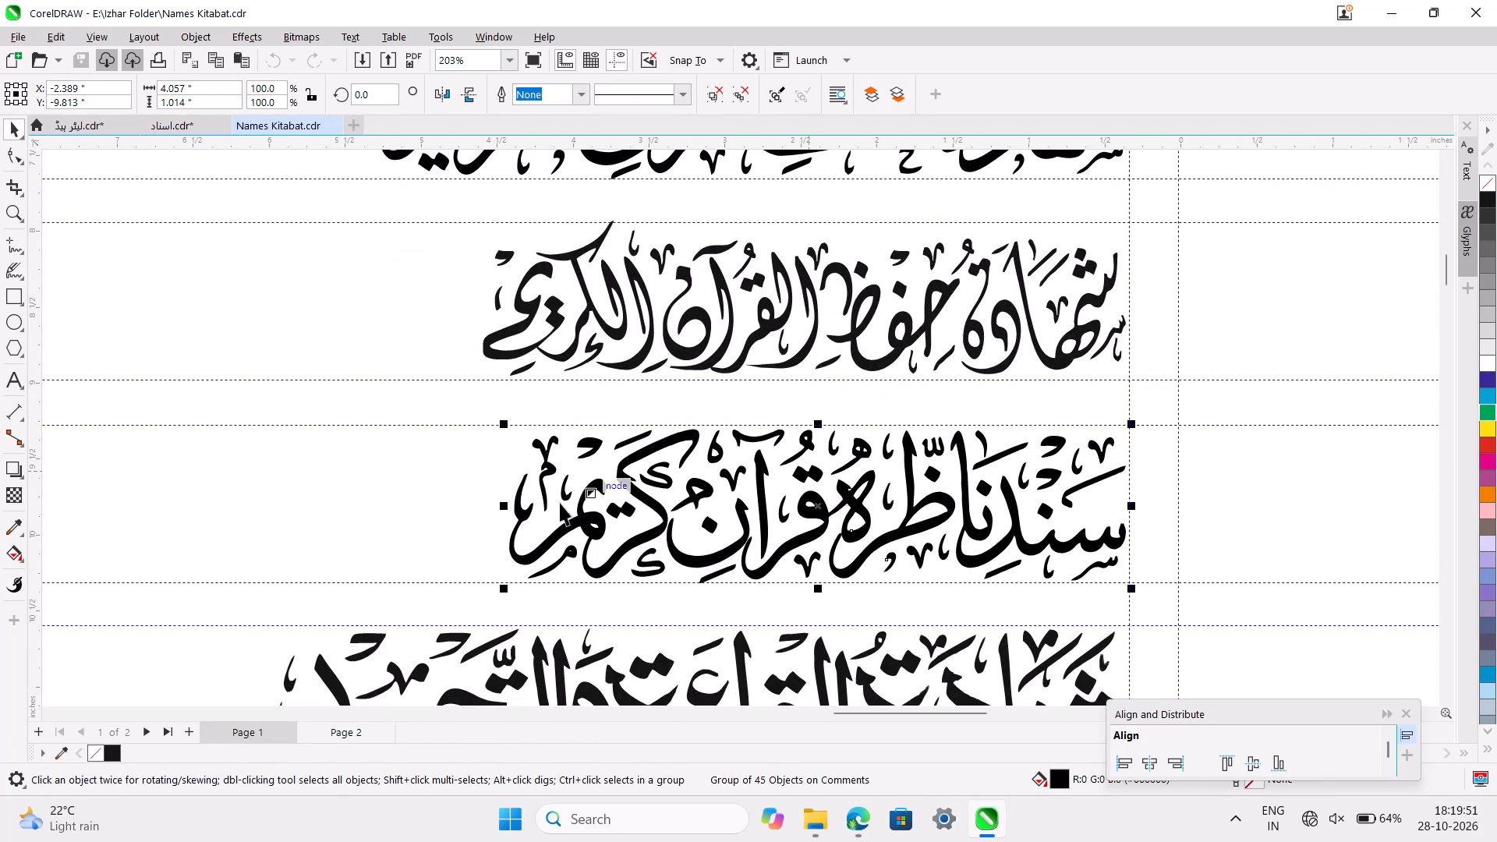
left_click(407, 516)
scroll(864, 544, "up", 3, "ctrl")
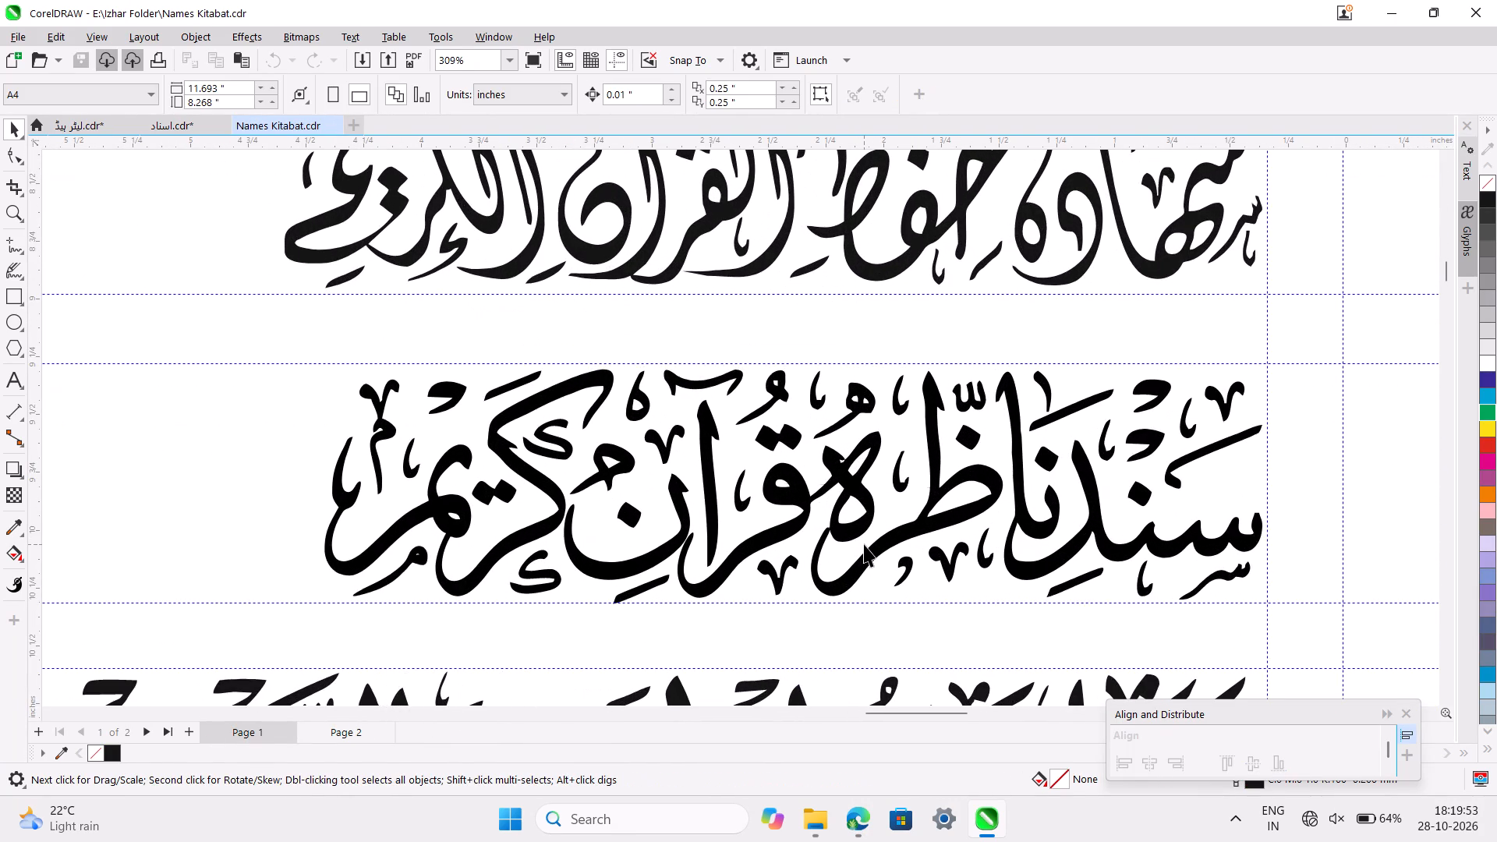
left_click(983, 479)
scroll(983, 479, "down", 3, "ctrl")
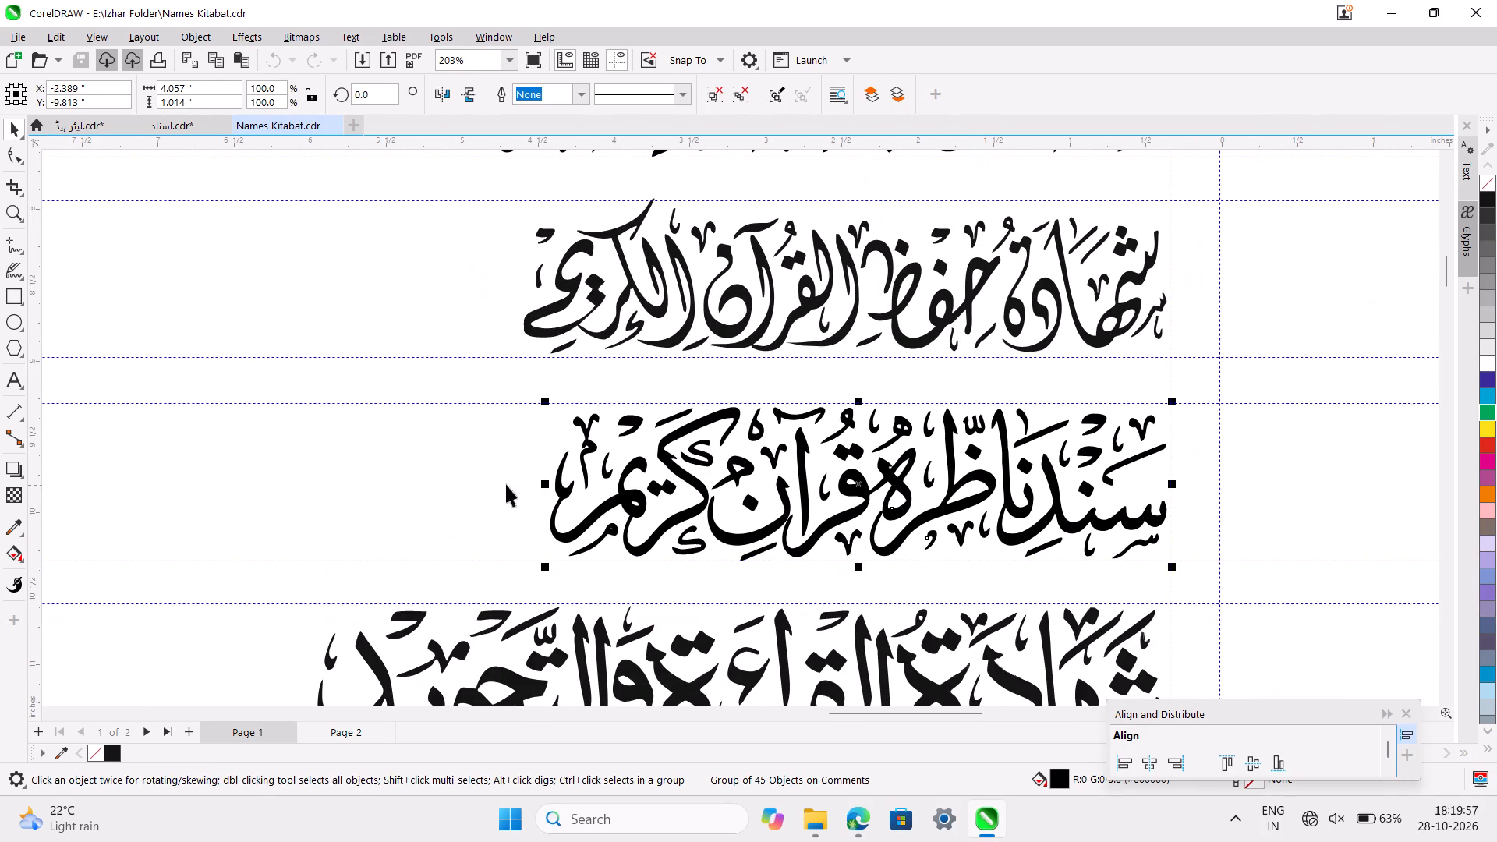
left_click(484, 496)
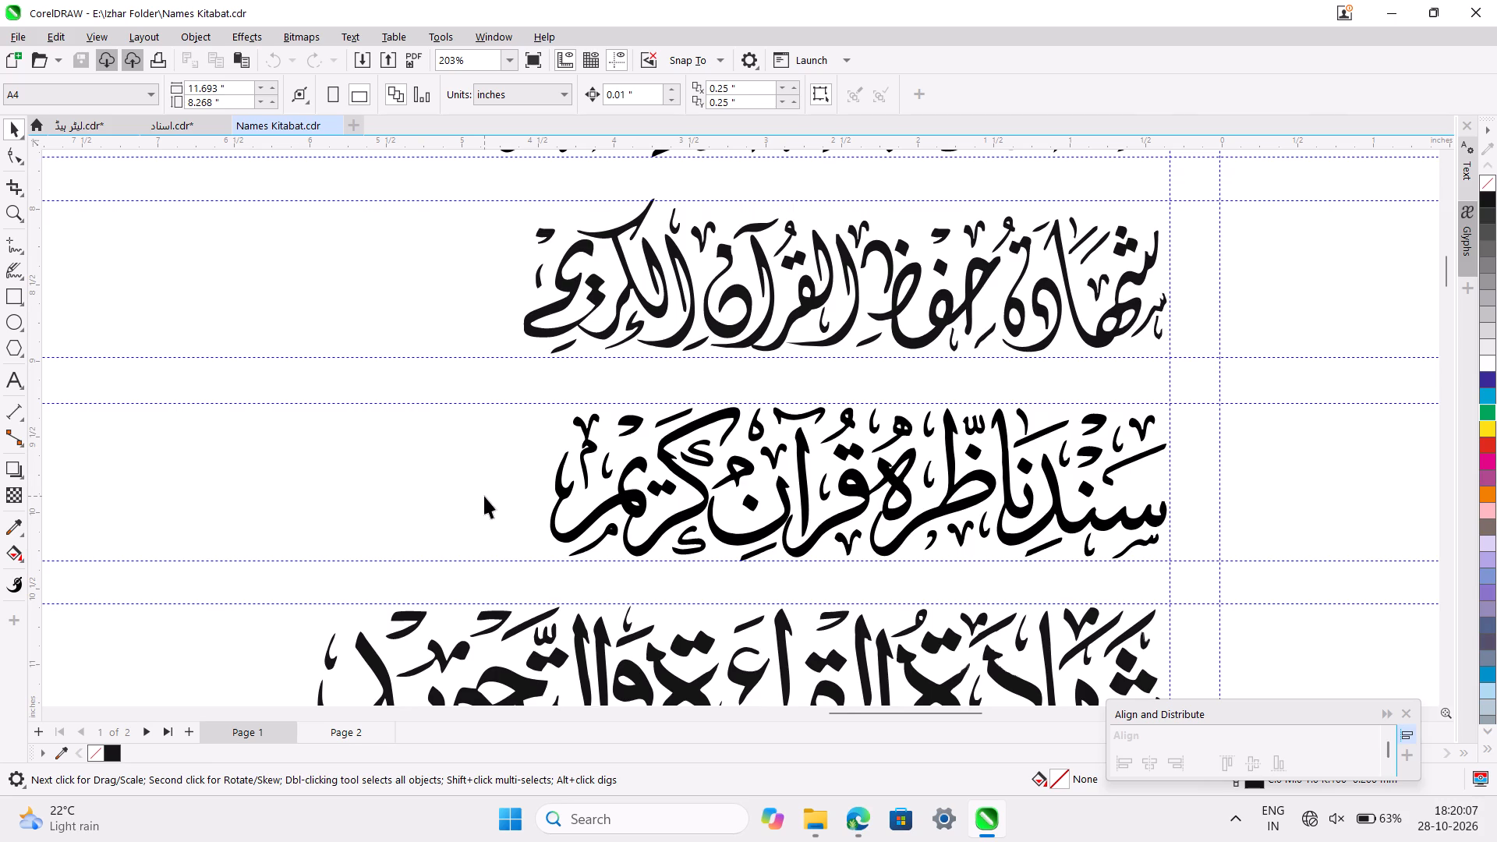
Ungroup the سند ناظرہ قرآن کریم calligraphy and delete the shadda mark above the letter ظ.
scroll(484, 496, "left", 1)
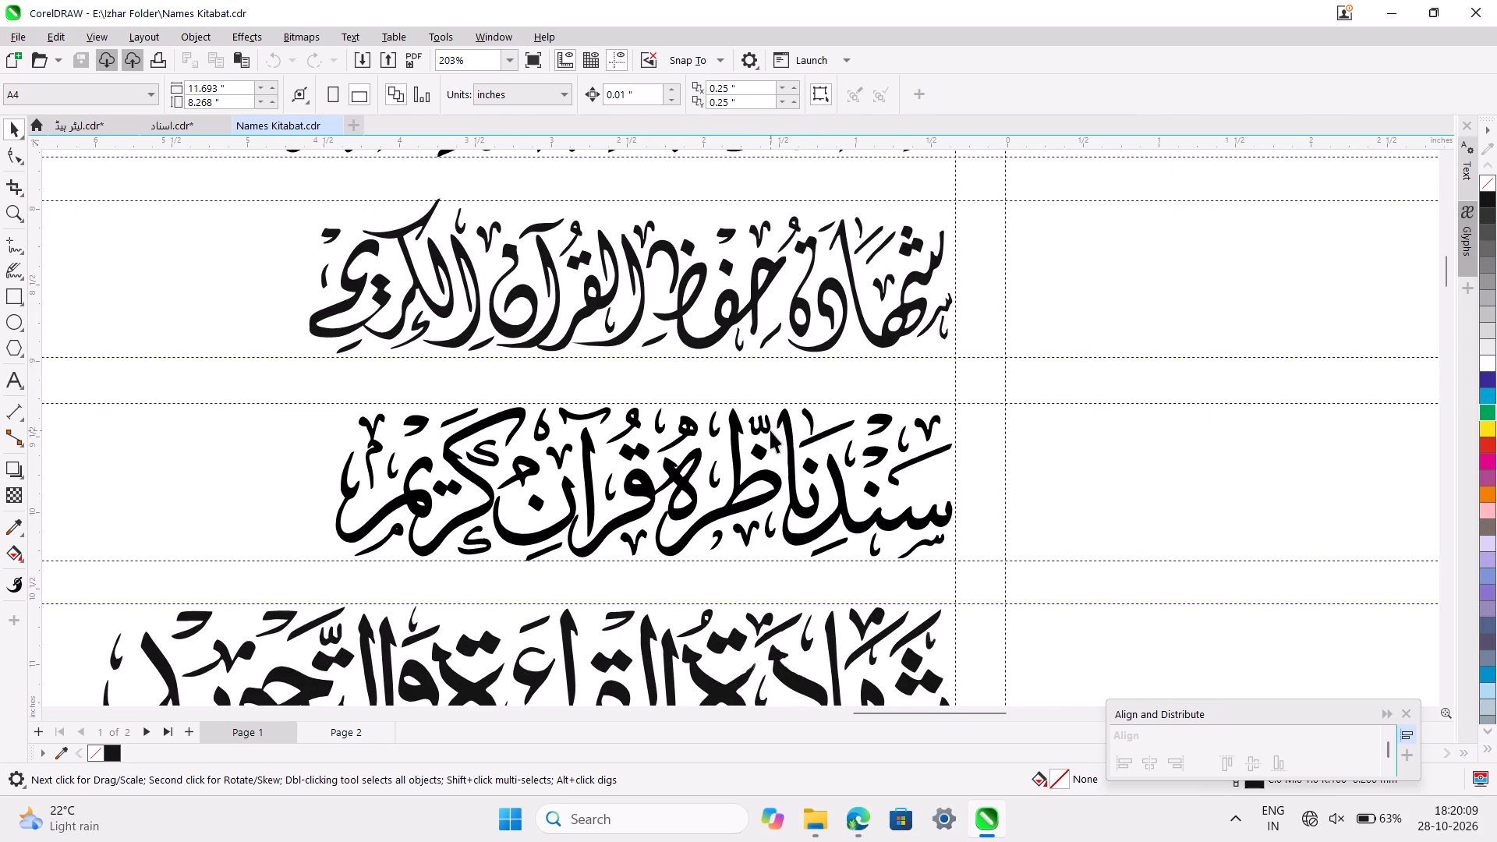
left_click(770, 430)
key("ctrl+u")
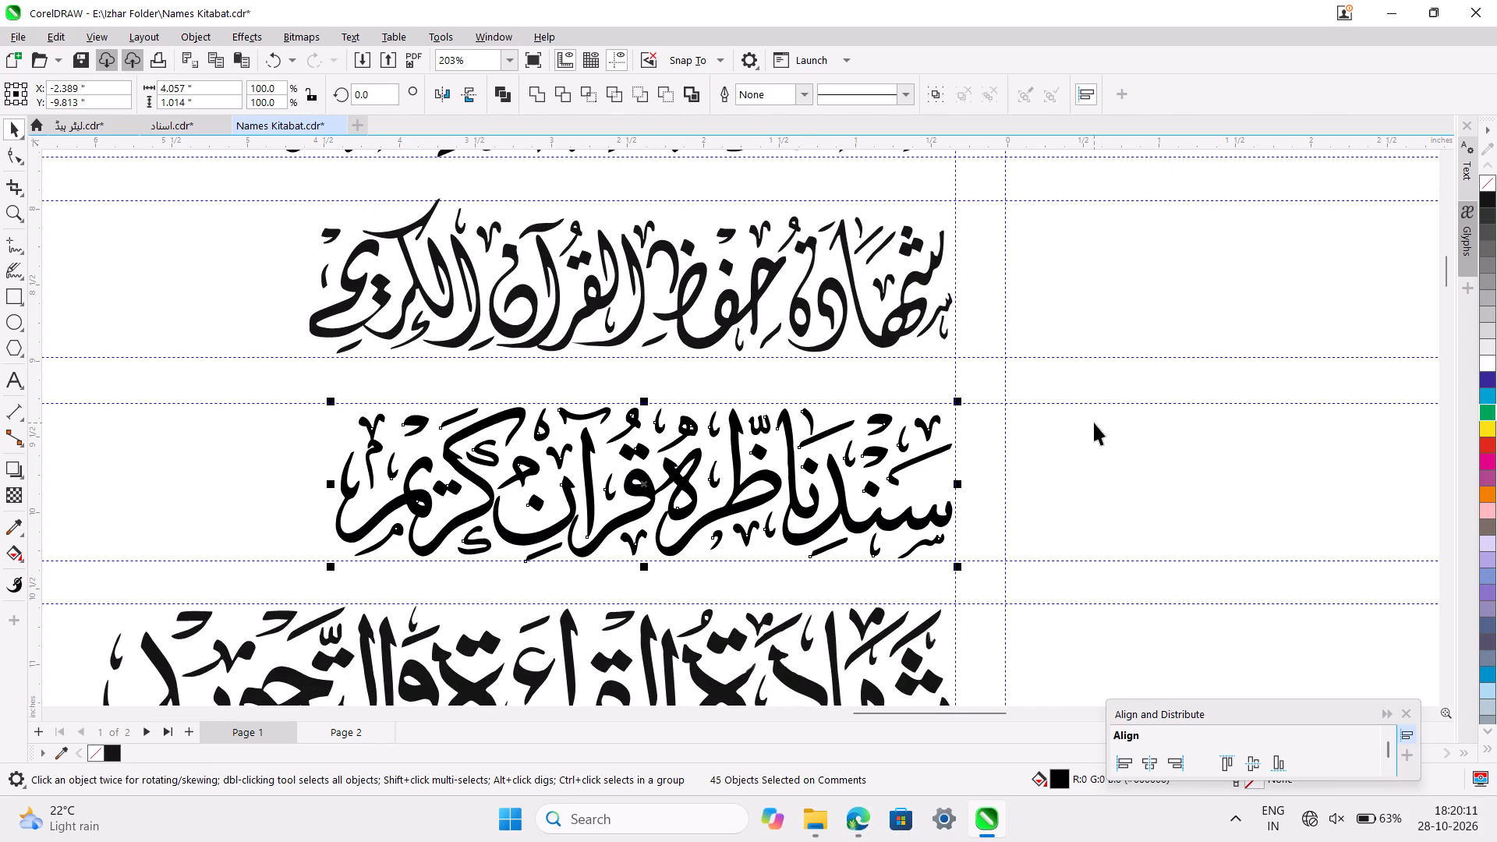
left_click(1094, 423)
left_click(762, 437)
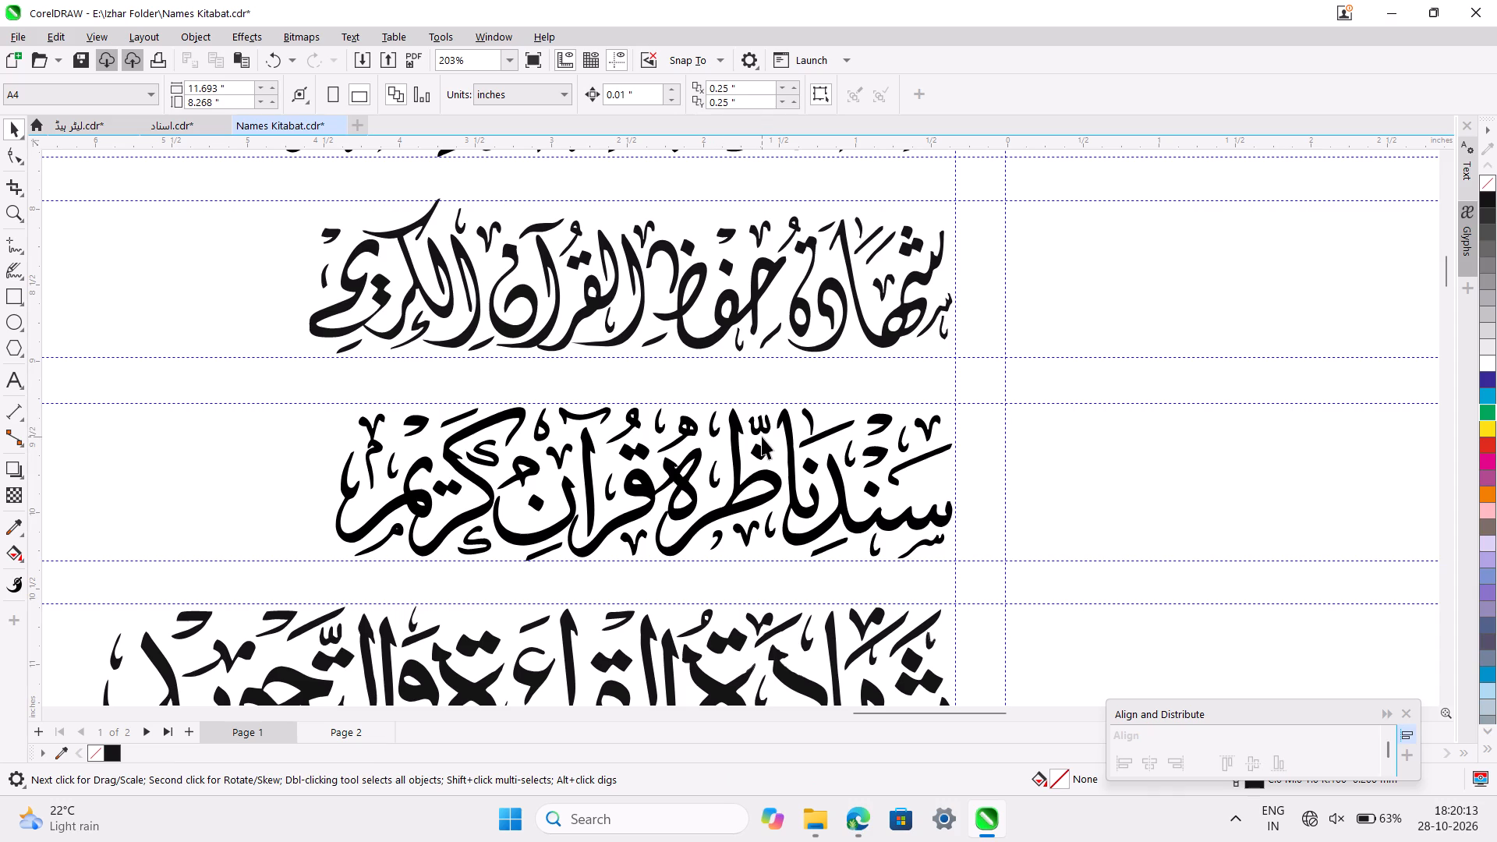
left_click(762, 435)
left_click(767, 423)
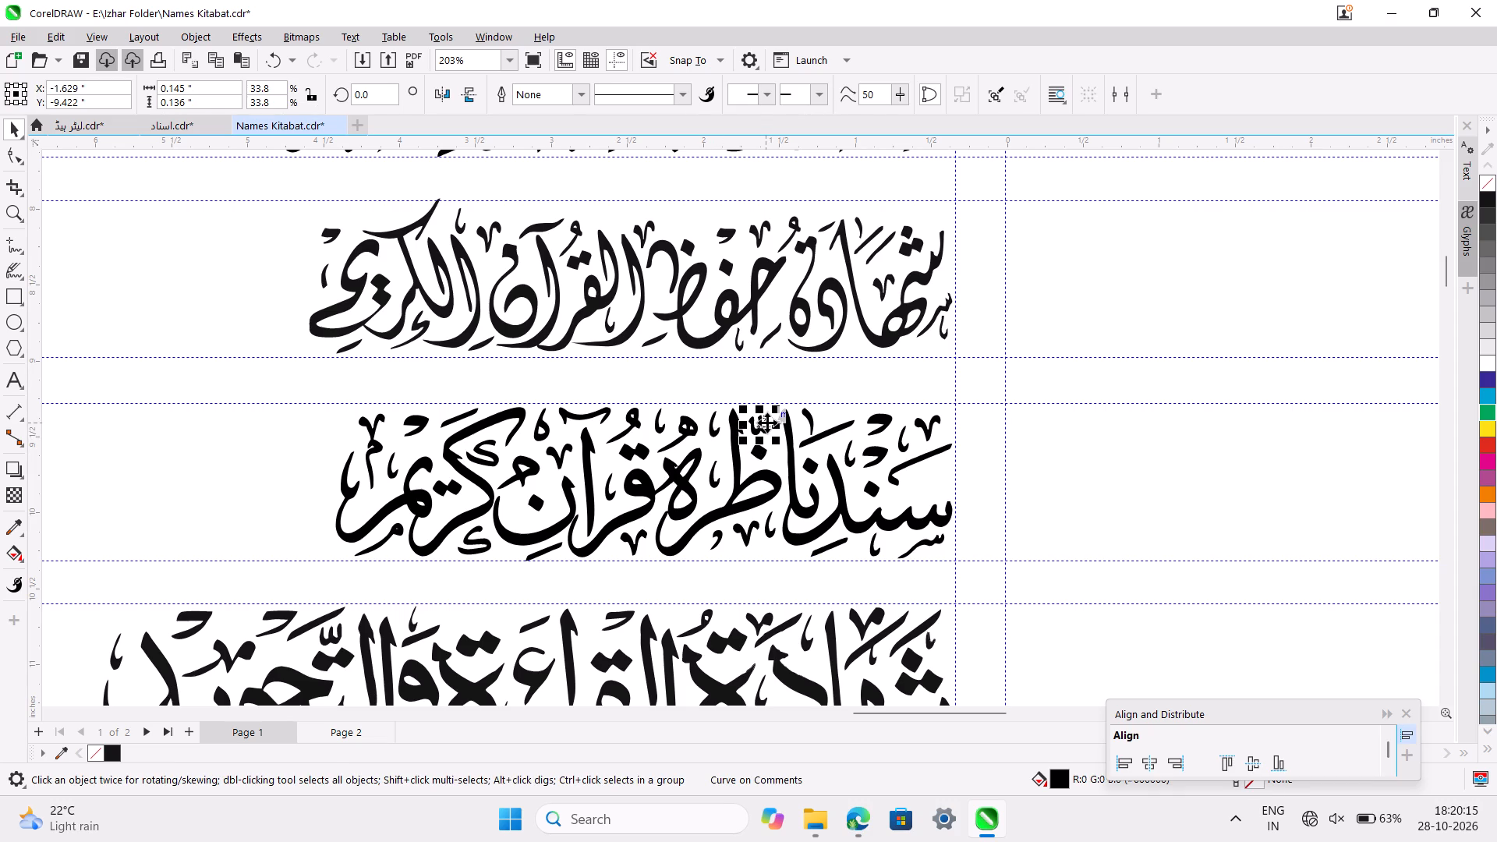
key("Delete")
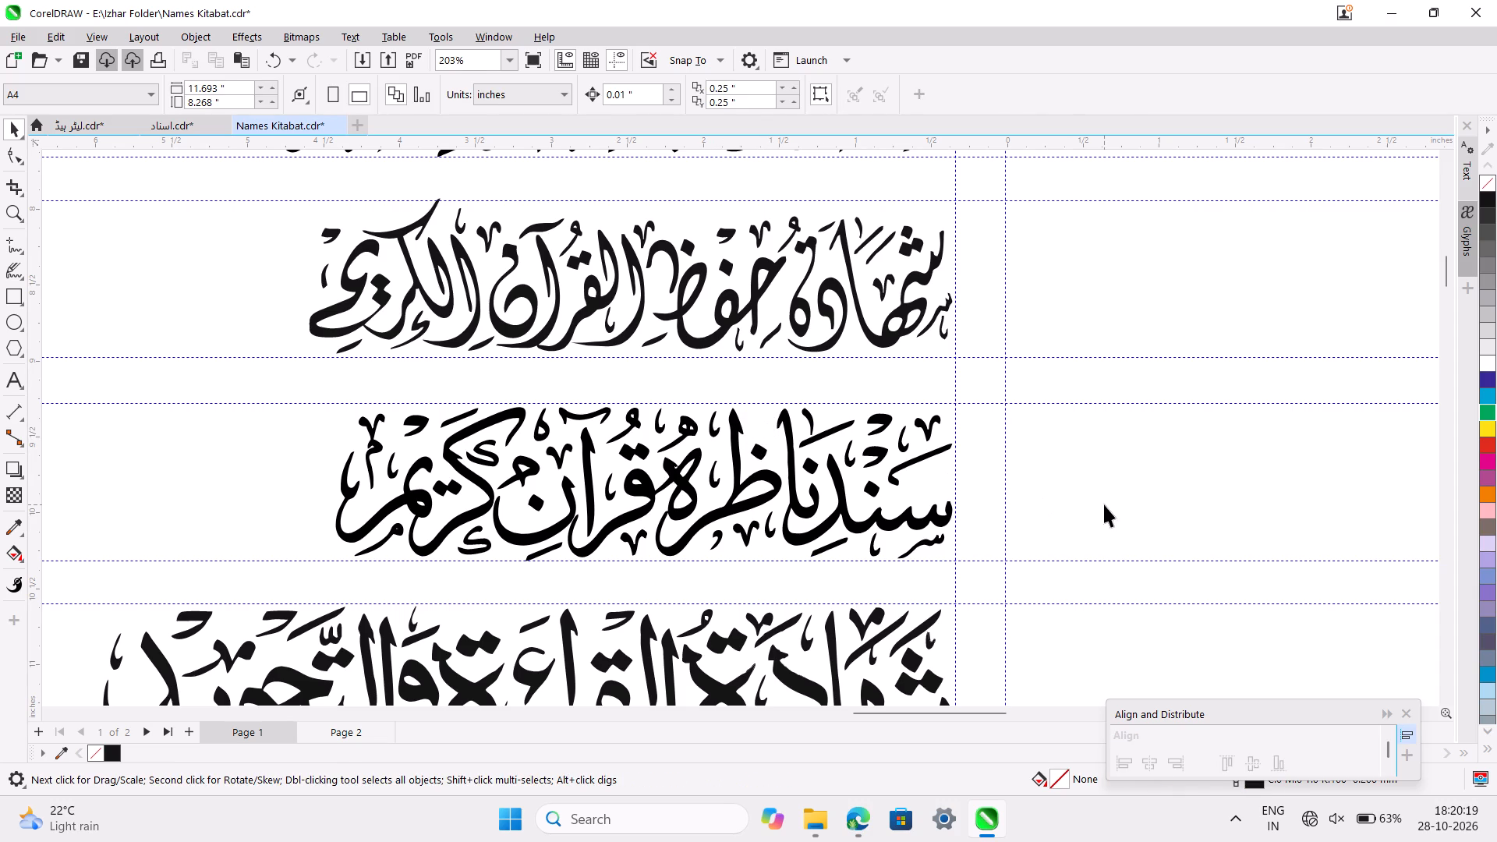
scroll(1104, 504, "down", 1)
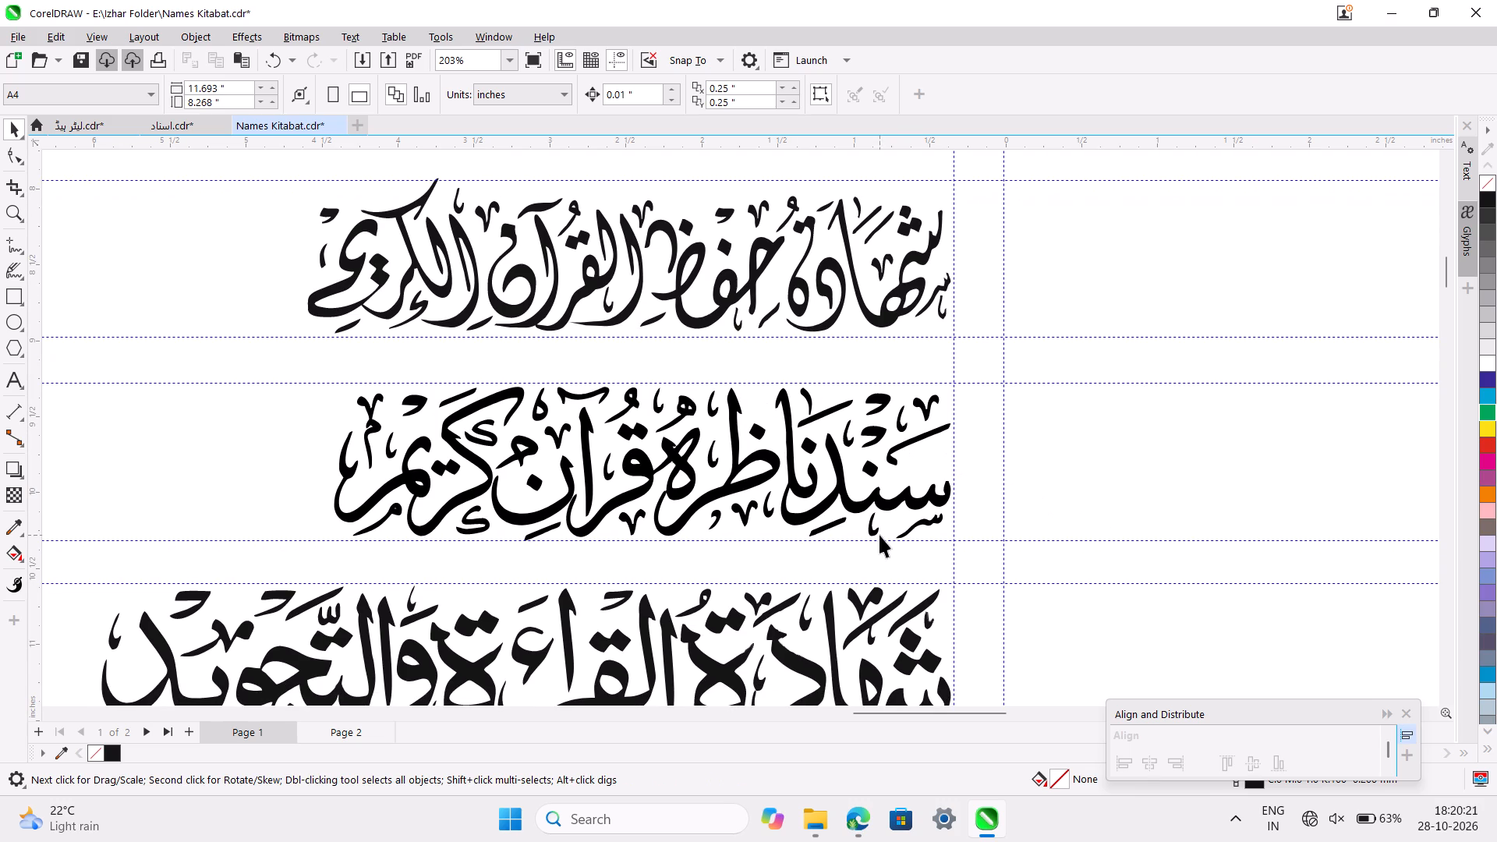
Duplicate the small V-shaped mark above the letter س and place the copy above ظ in the سند ناظرہ قرآن کریم calligraphy.
scroll(903, 526, "up", 2, "ctrl")
scroll(903, 526, "right", 1)
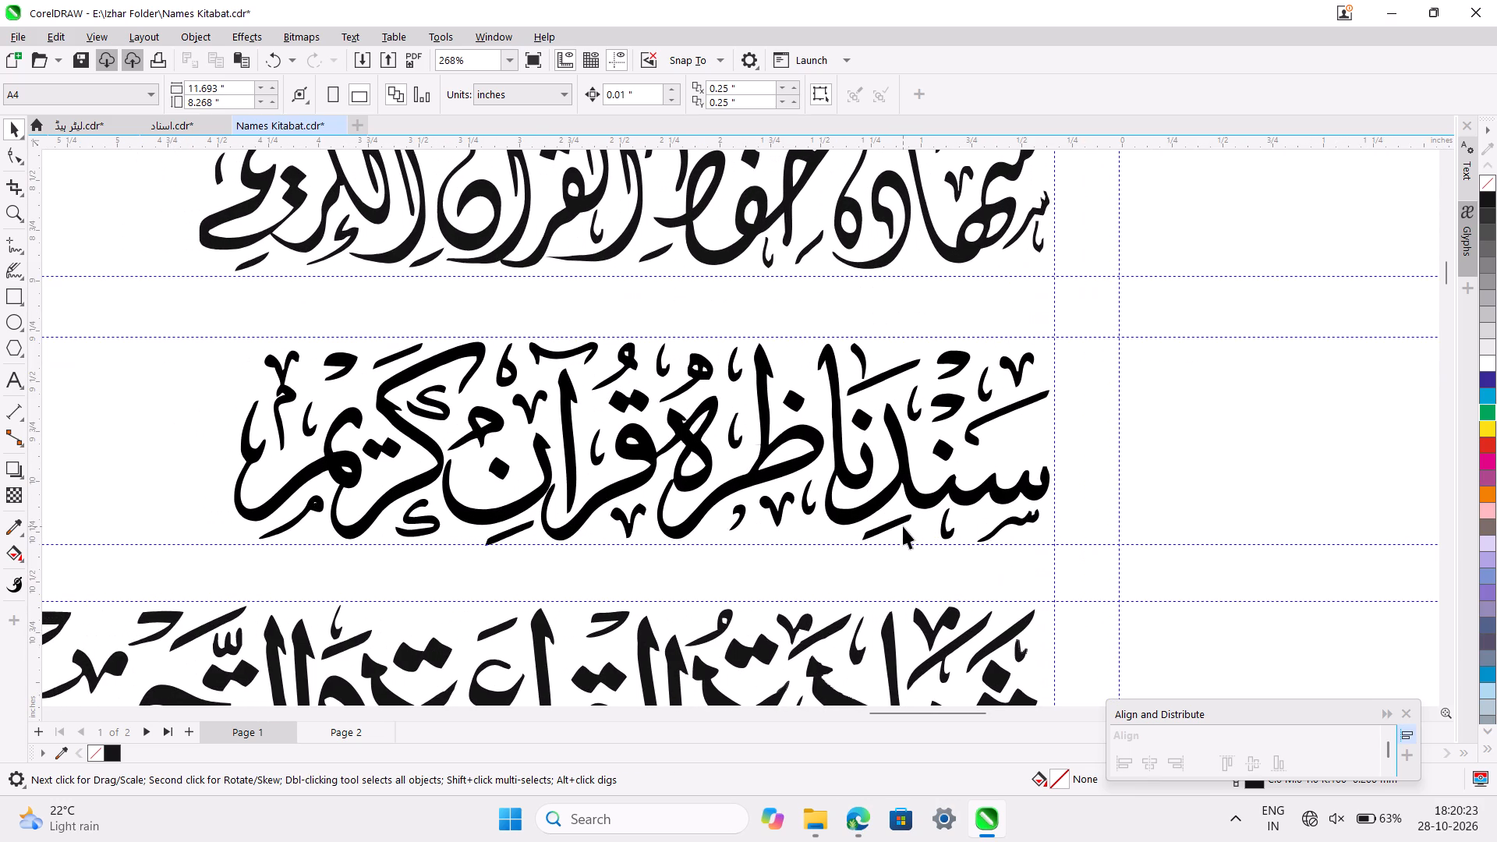
scroll(903, 526, "up", 1)
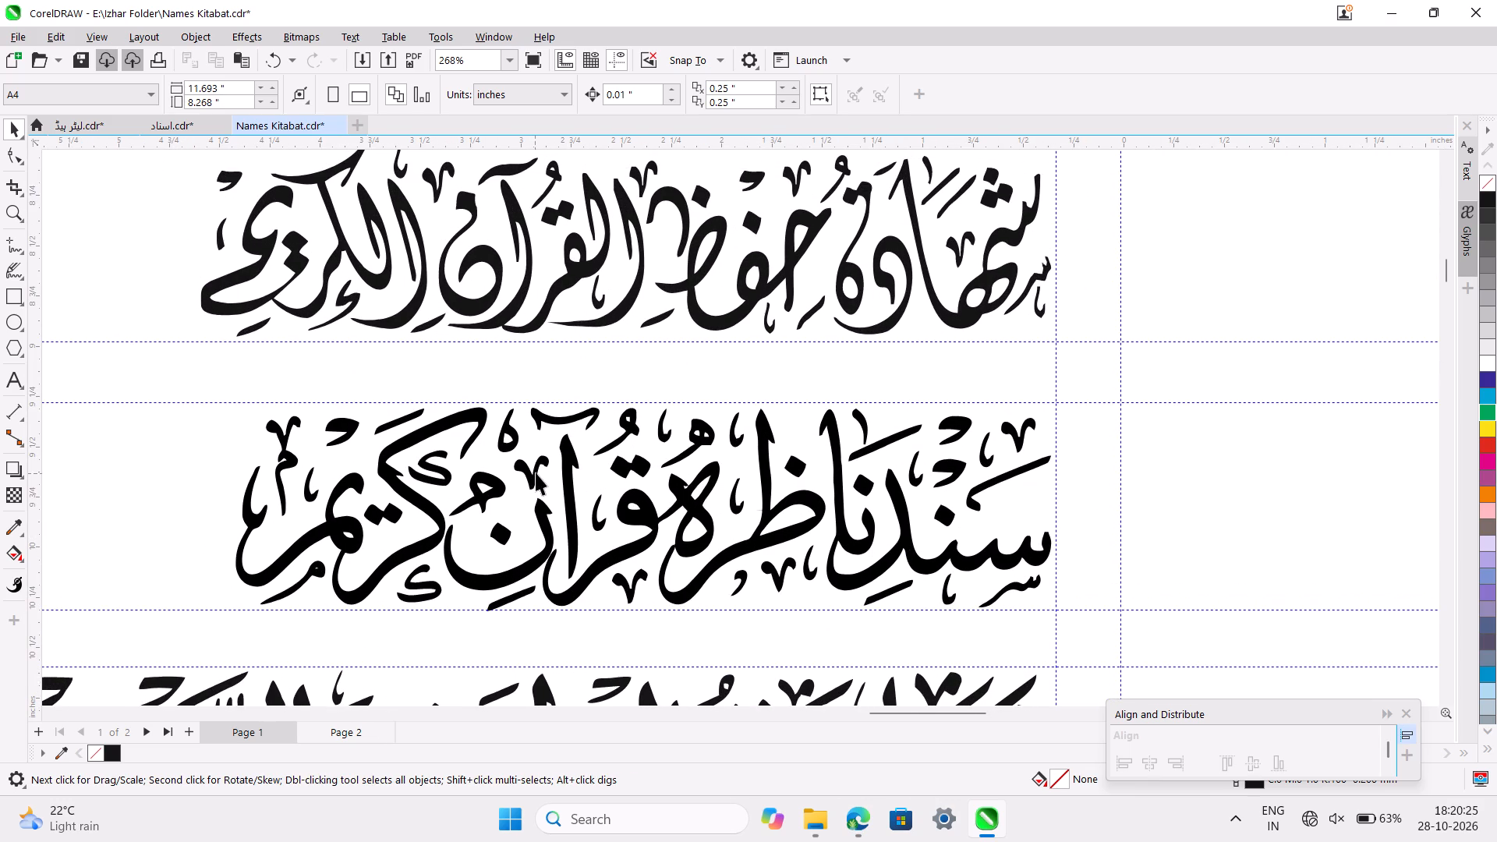
left_click(1020, 447)
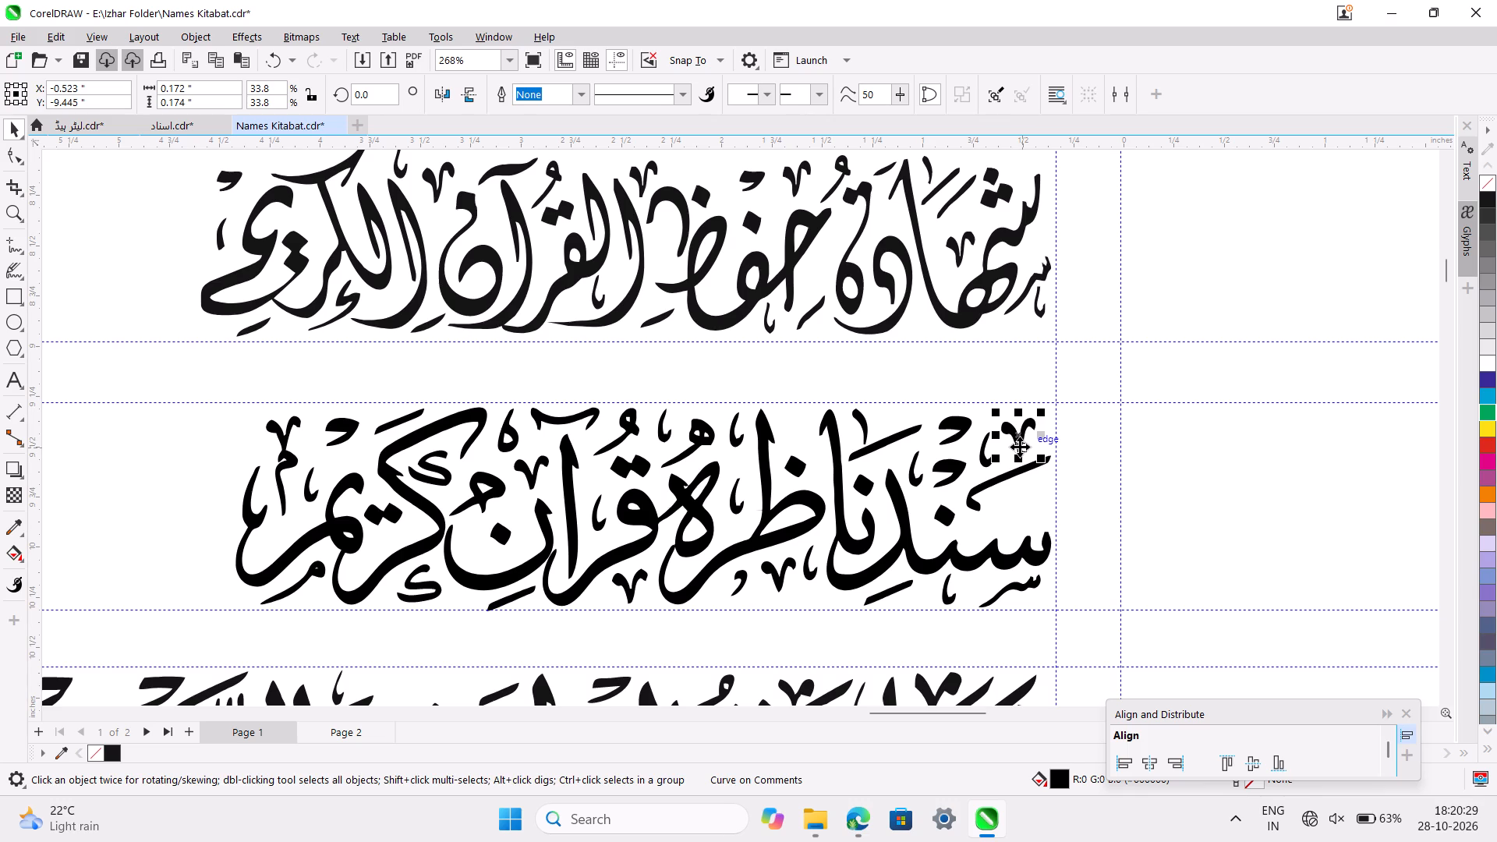
key("ctrl+d")
left_click_drag(1072, 383, 787, 430)
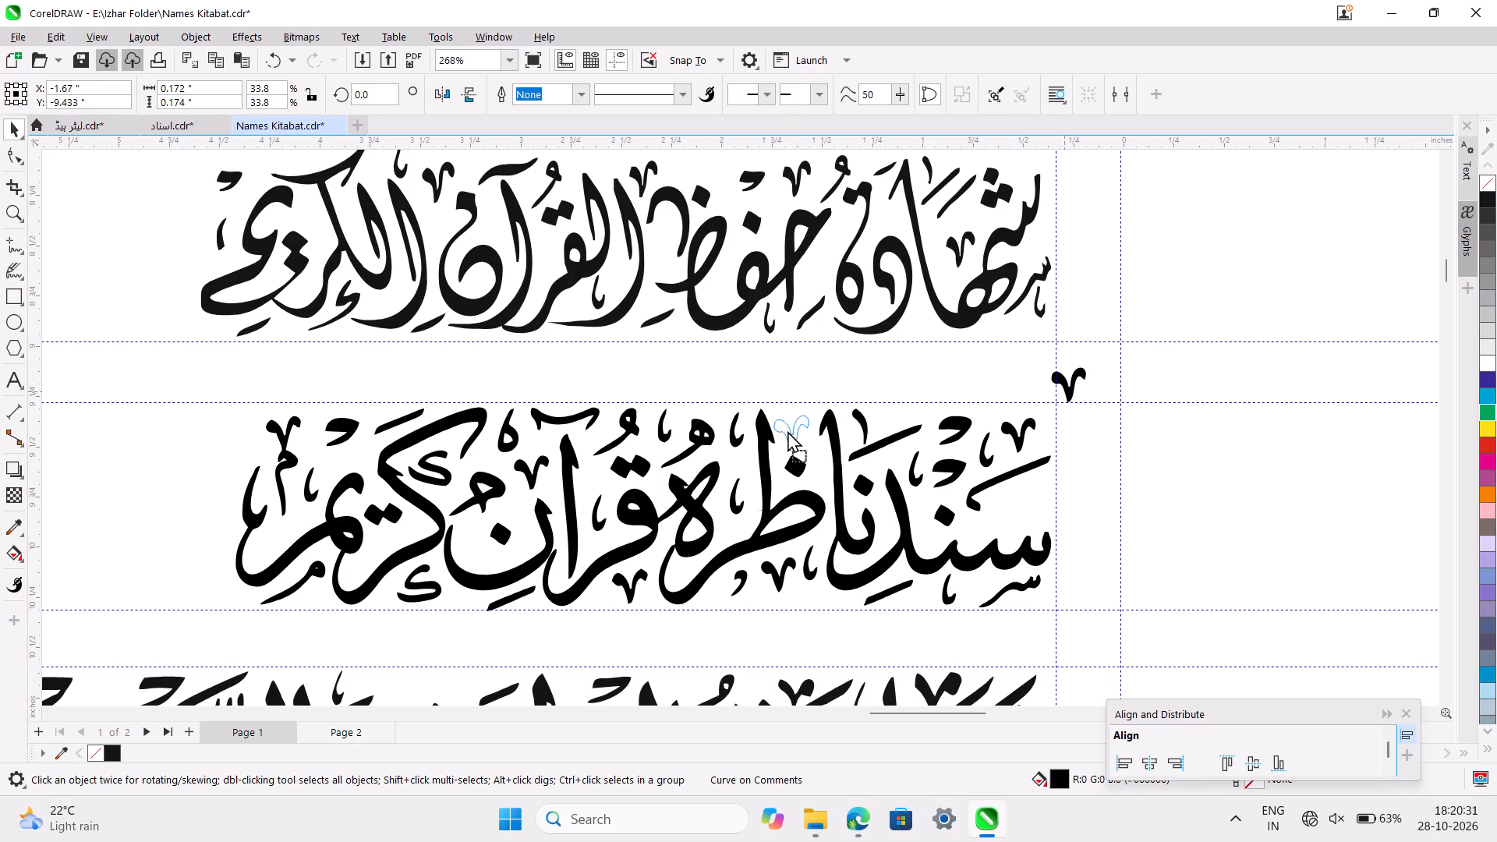
left_click_drag(787, 430, 796, 425)
scroll(796, 425, "up", 2, "ctrl")
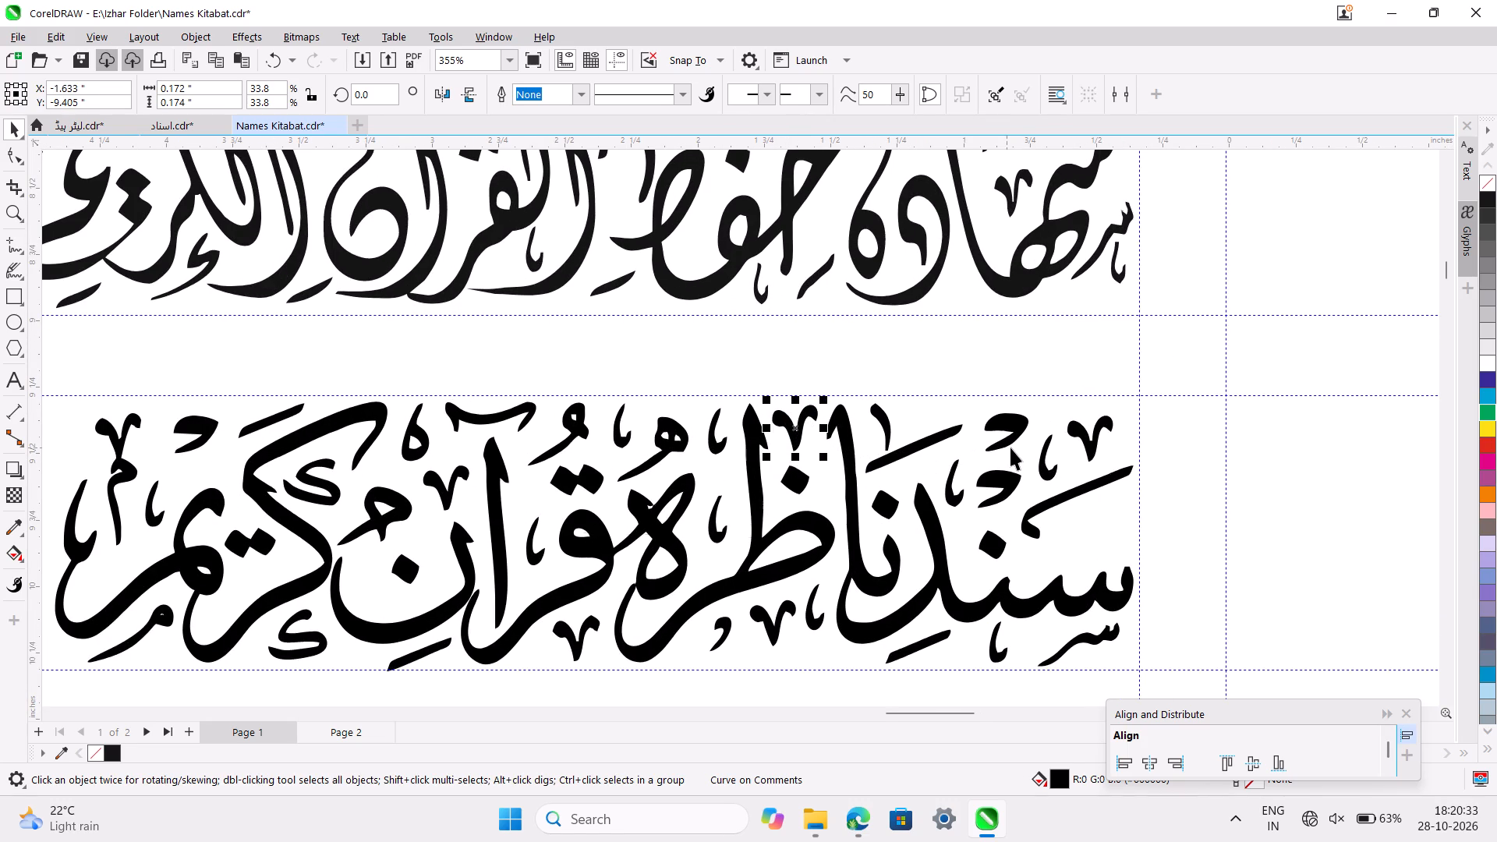
scroll(1010, 448, "down", 2, "ctrl")
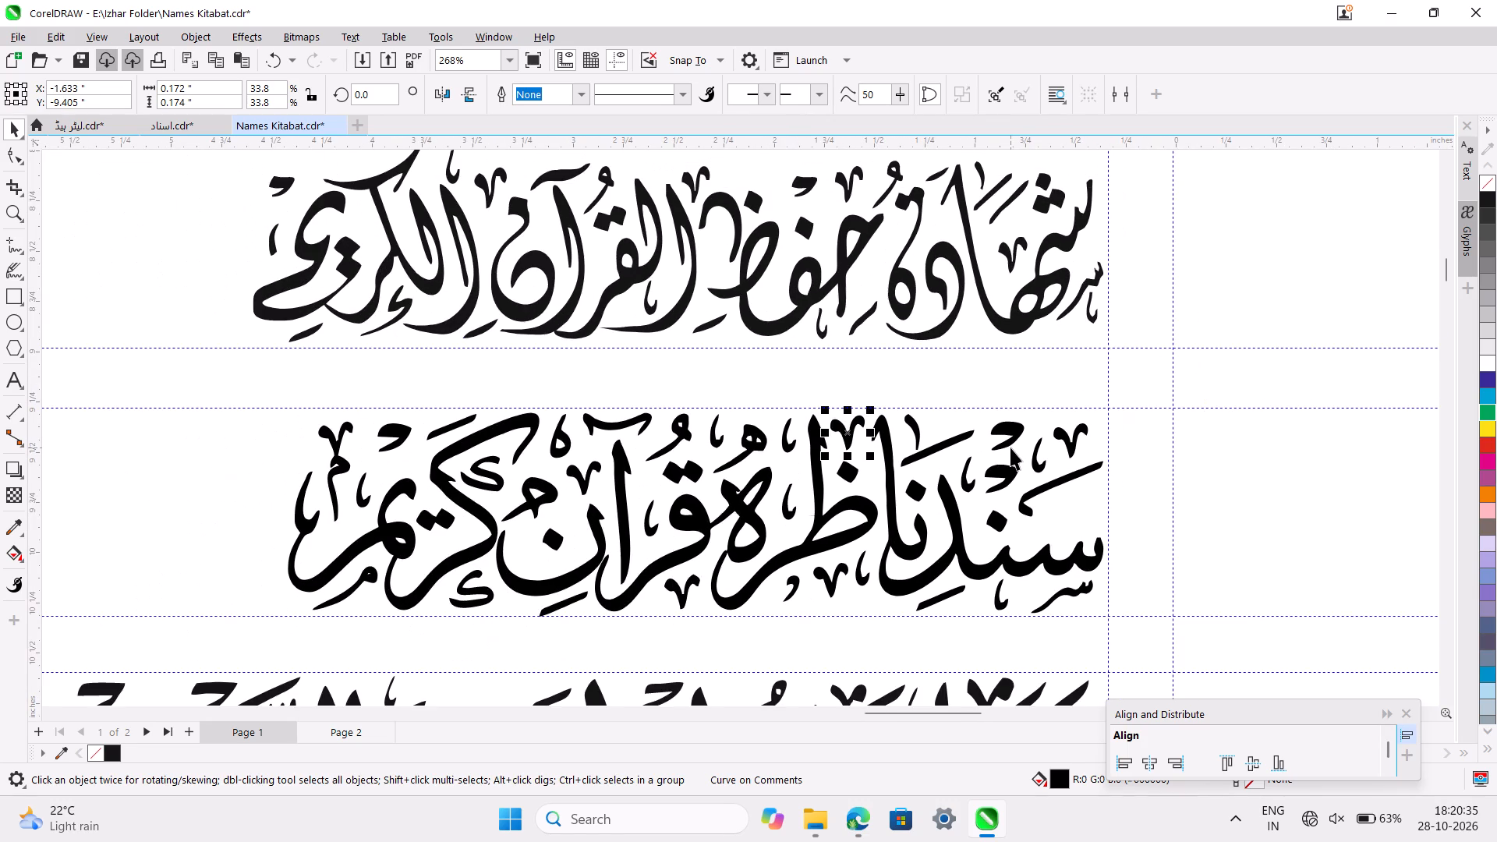
left_click(1233, 469)
scroll(1233, 469, "down", 1, "ctrl")
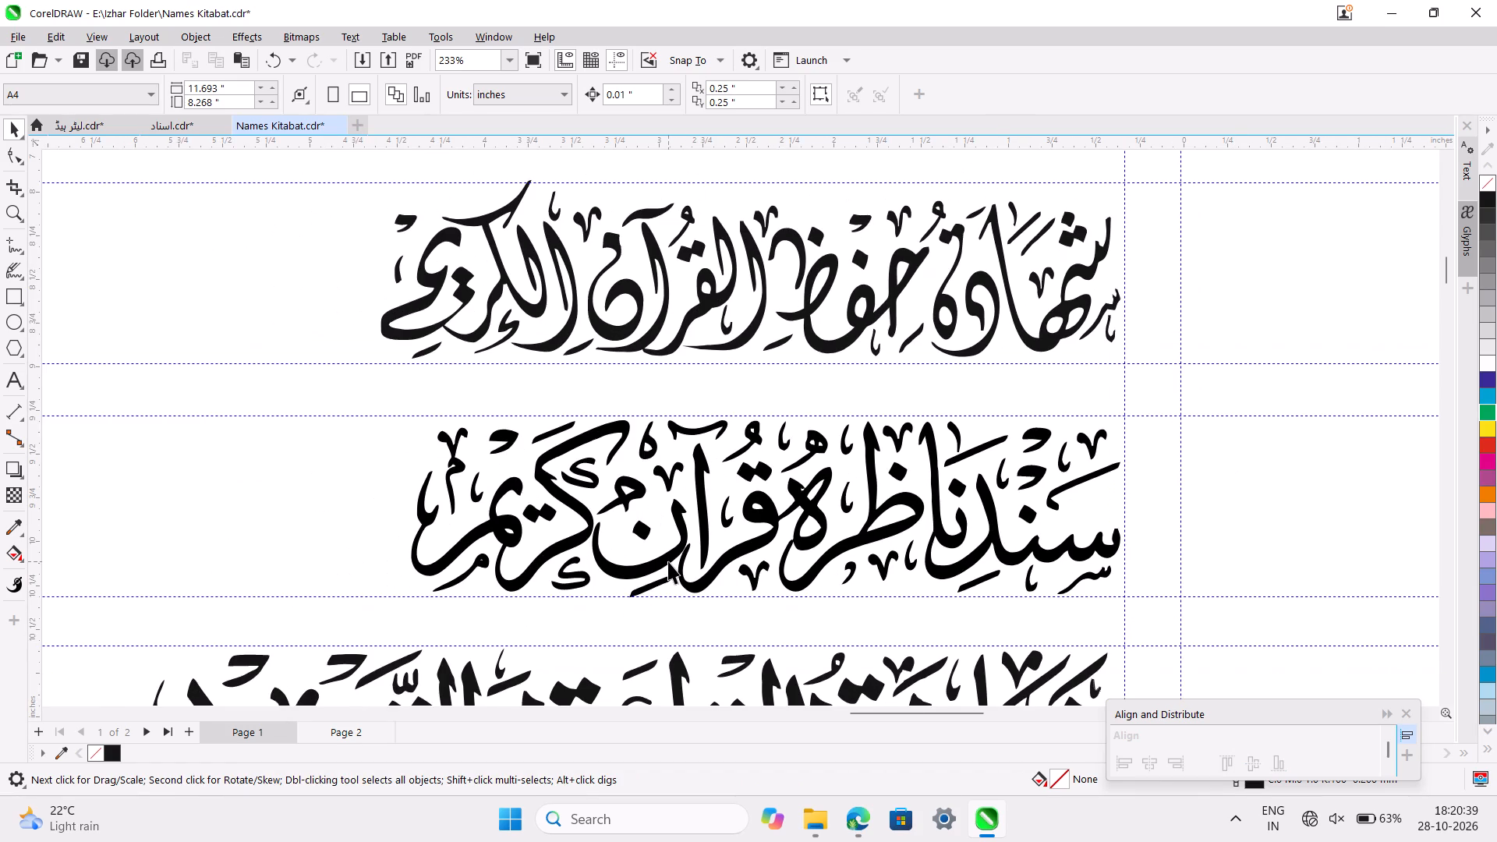
Group all the letters and marks of the سند ناظرہ قرآن کریم calligraphy and save the Names Kitabat drawing.
scroll(668, 561, "down", 2)
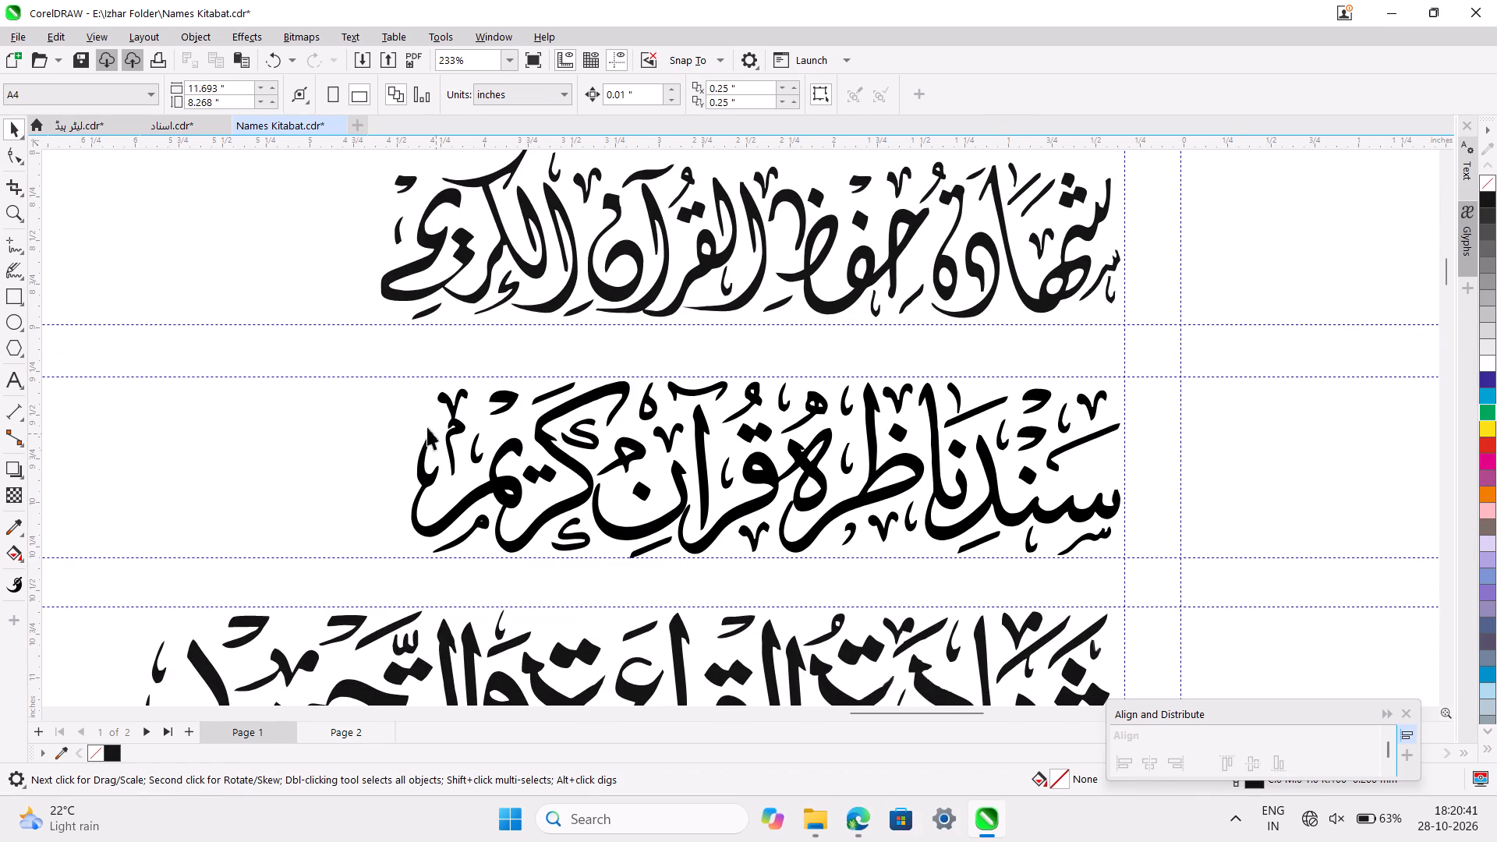
left_click_drag(342, 348, 1179, 578)
key("ctrl+g")
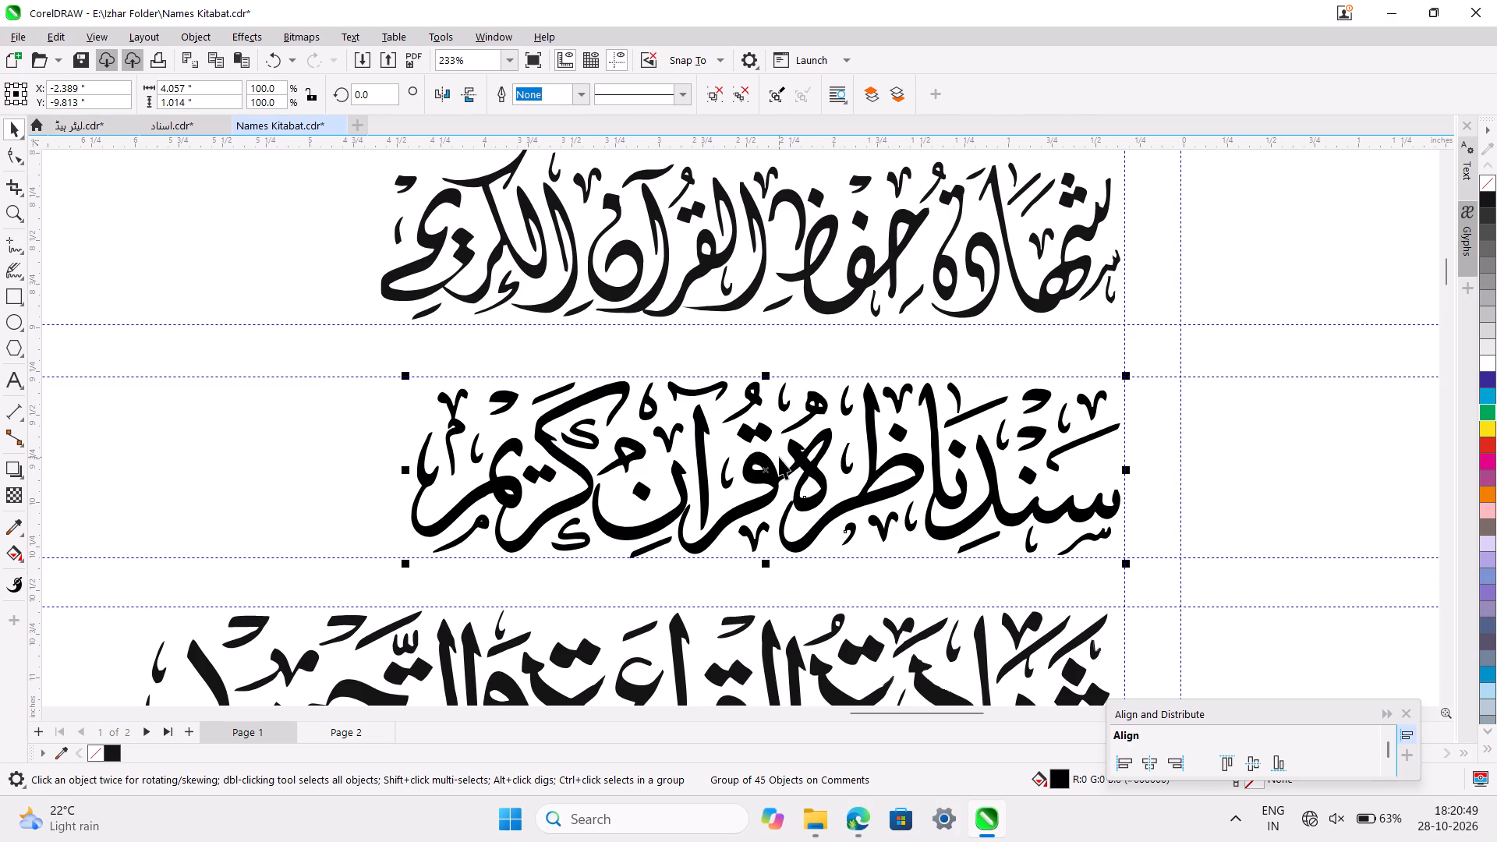
key("ctrl+s")
Copy the grouped calligraphy into page 2 of the اسناد document, centred horizontally and aligned towards the top of the page.
key("ctrl+c")
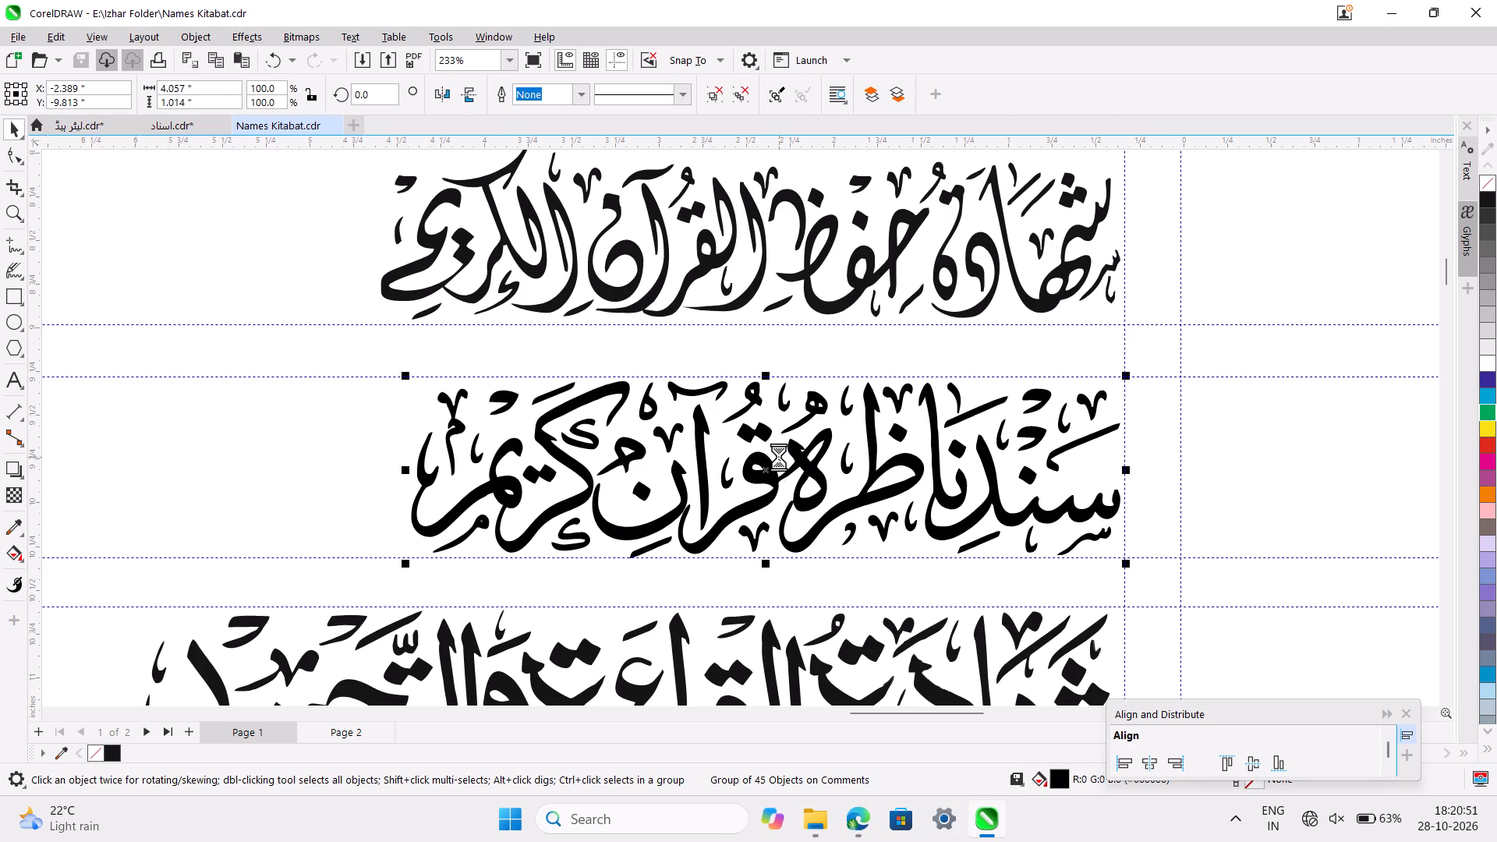
left_click(179, 135)
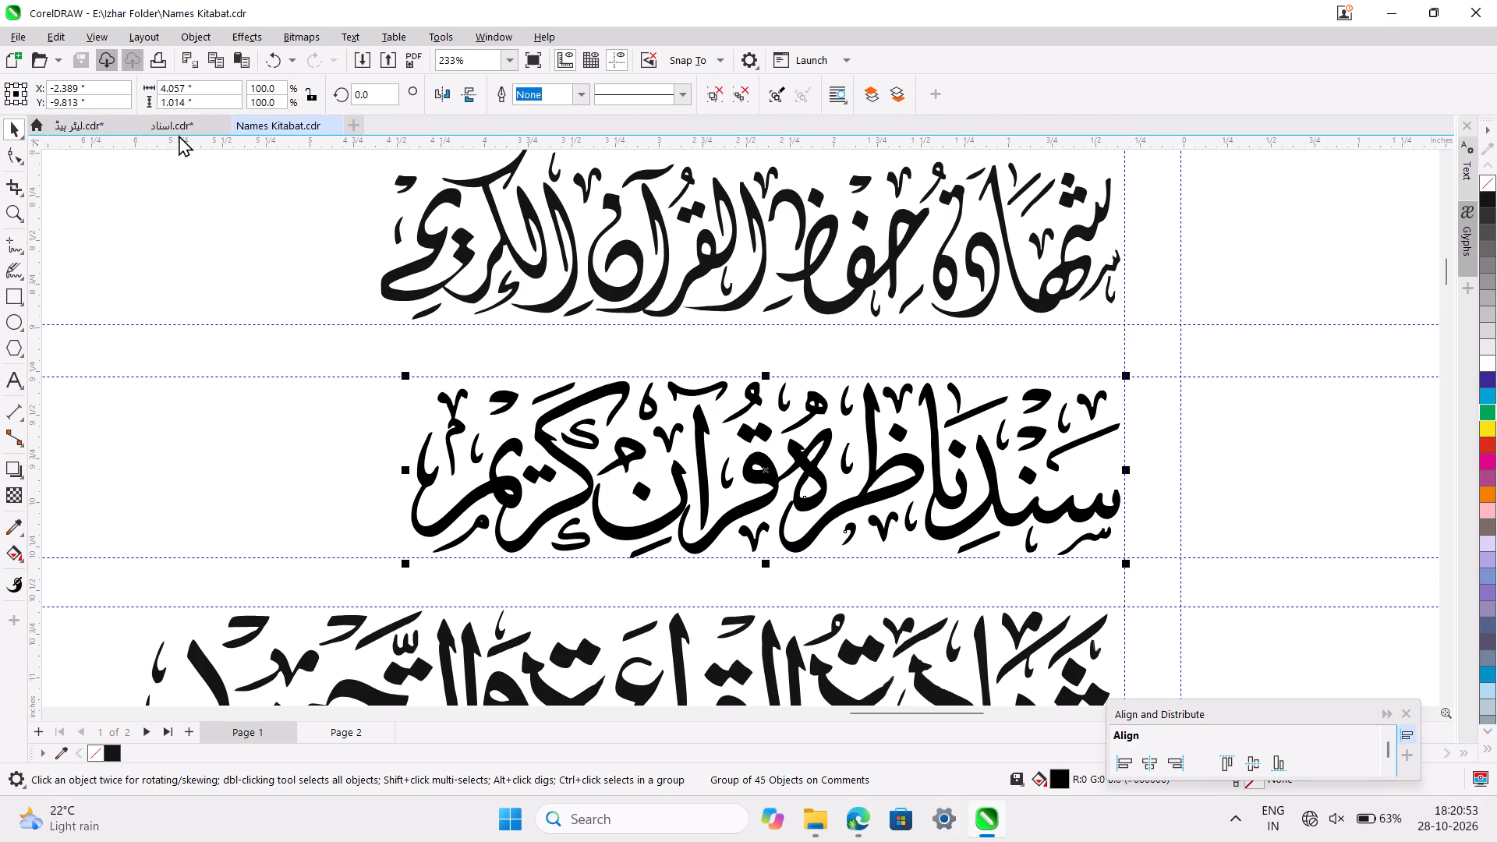
left_click(178, 133)
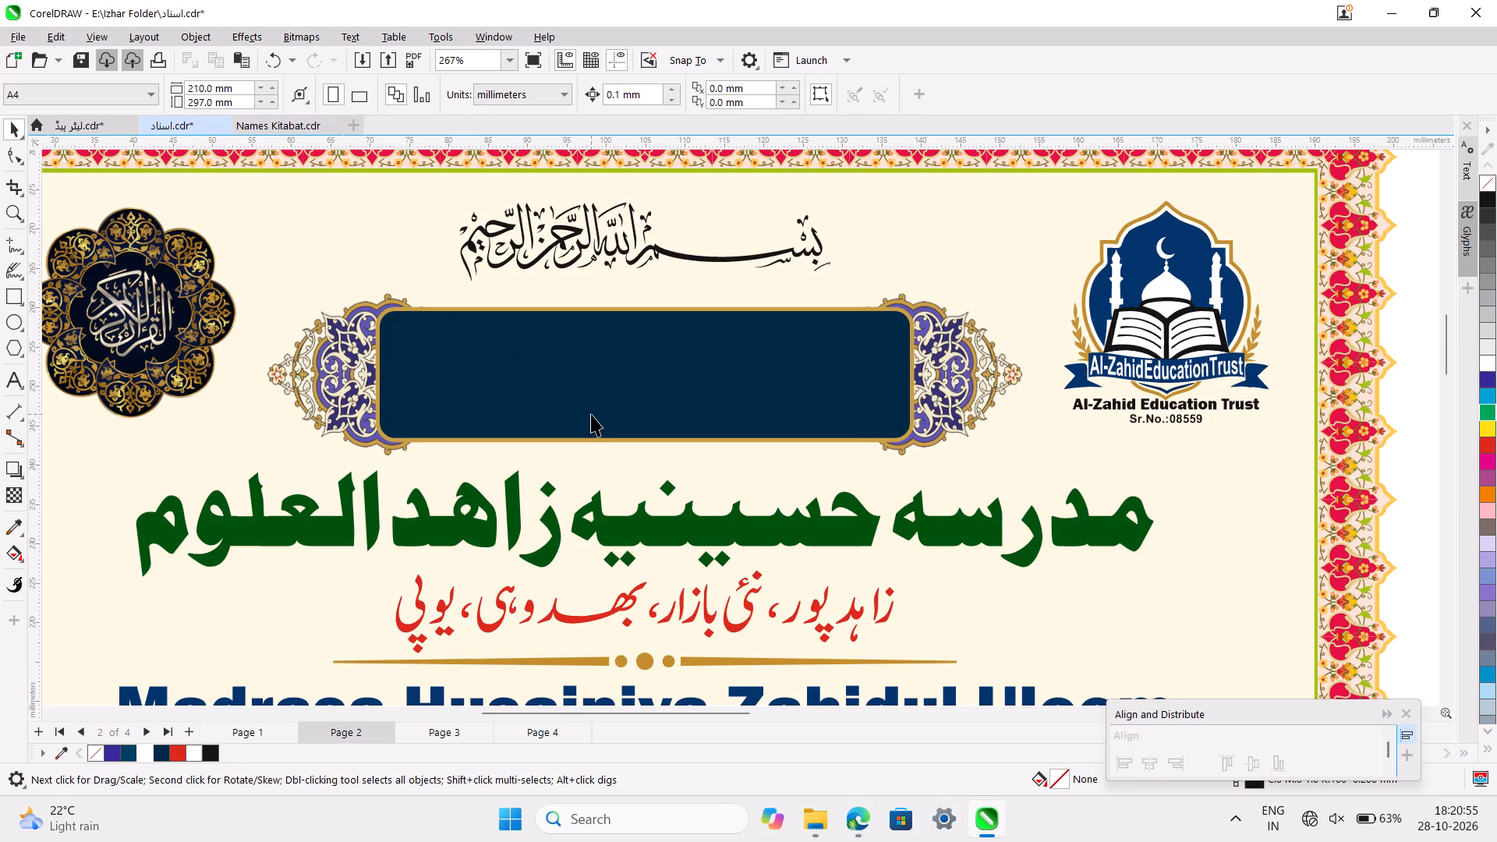
key("ctrl+v")
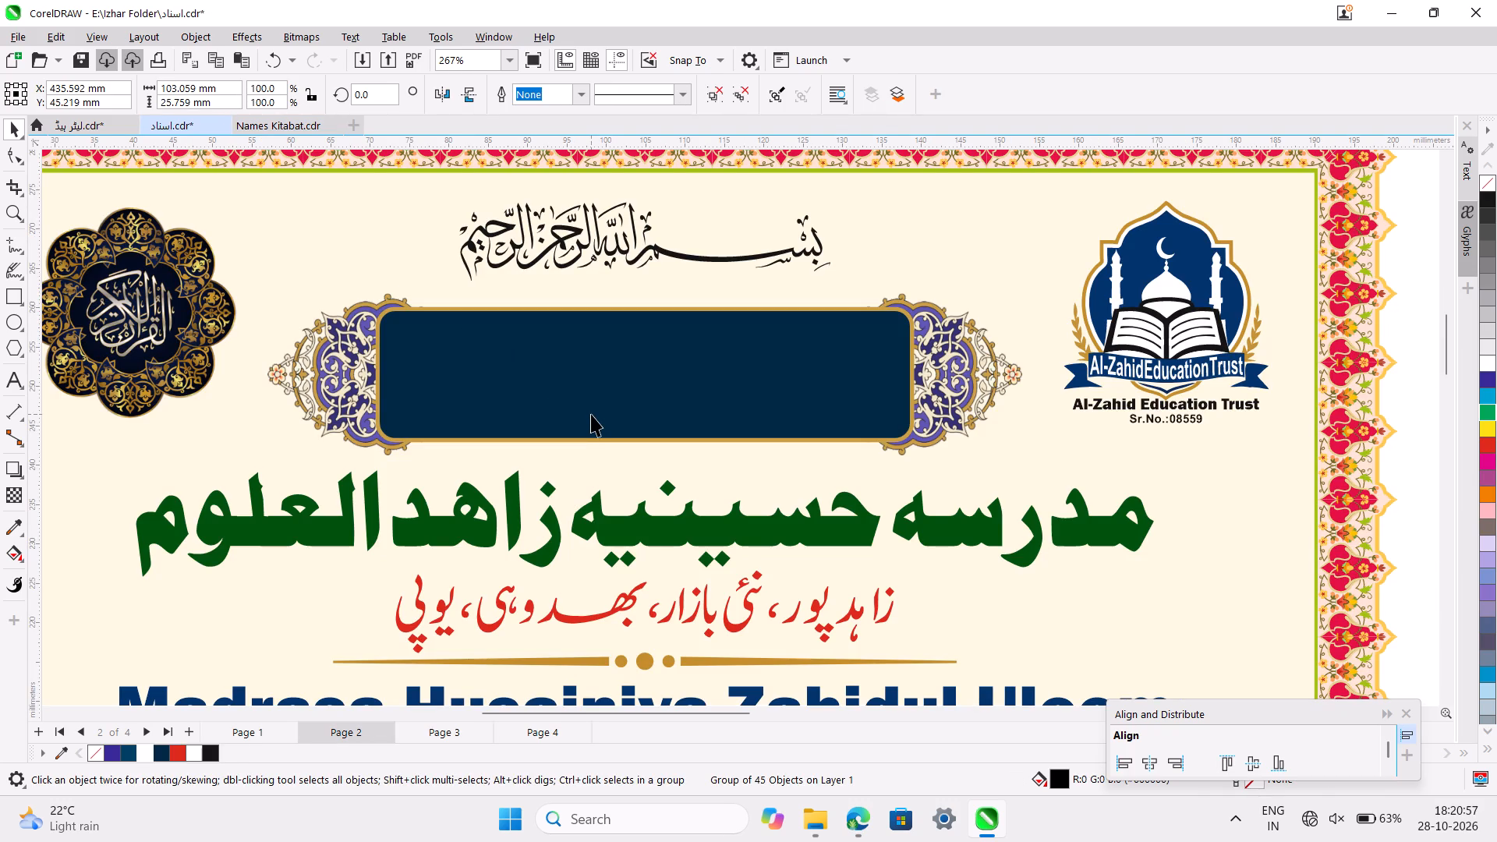
key("p")
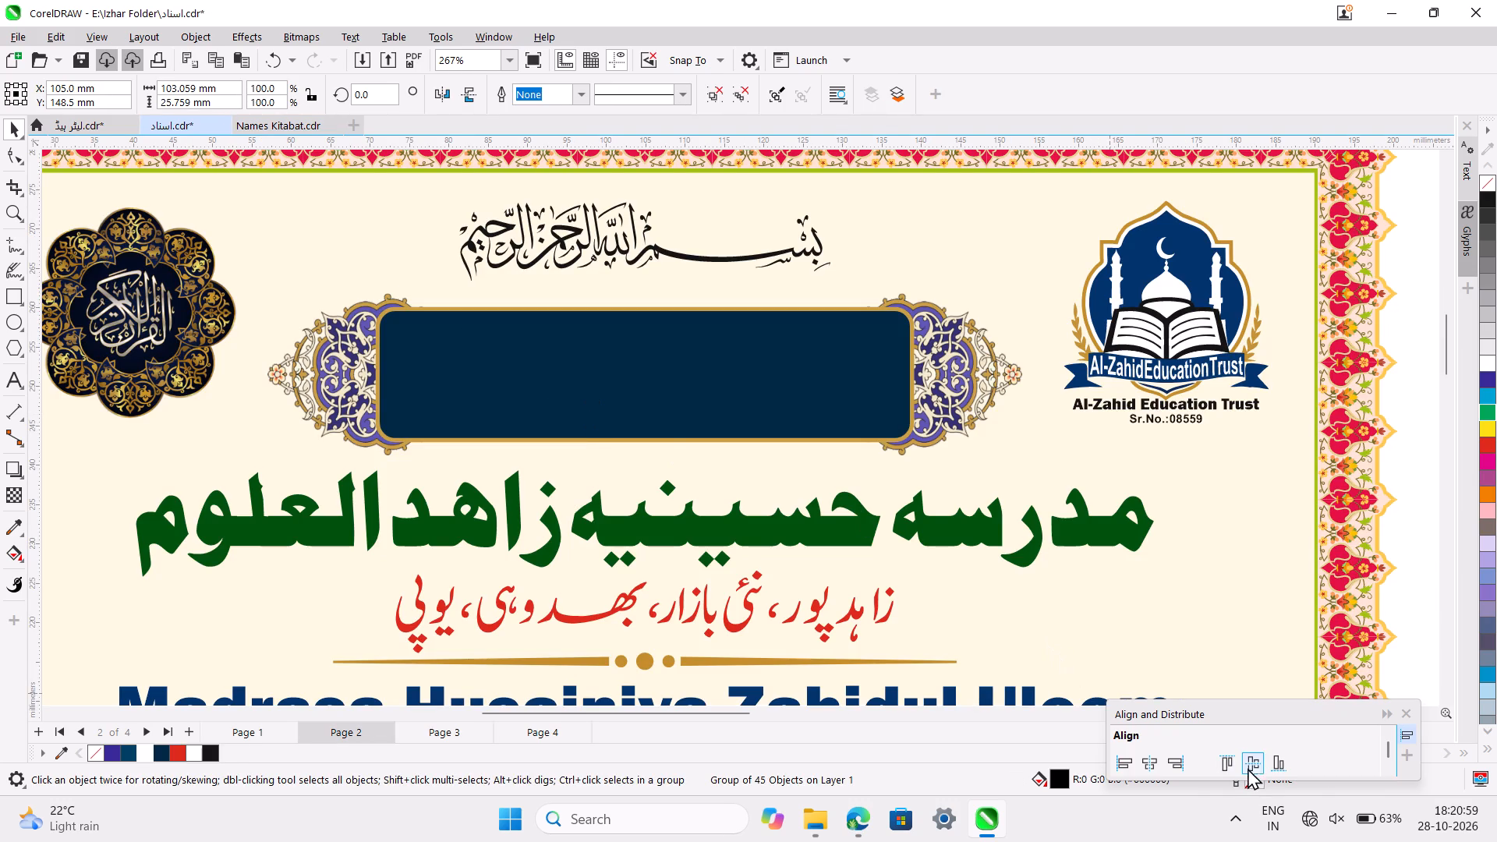
left_click(1234, 759)
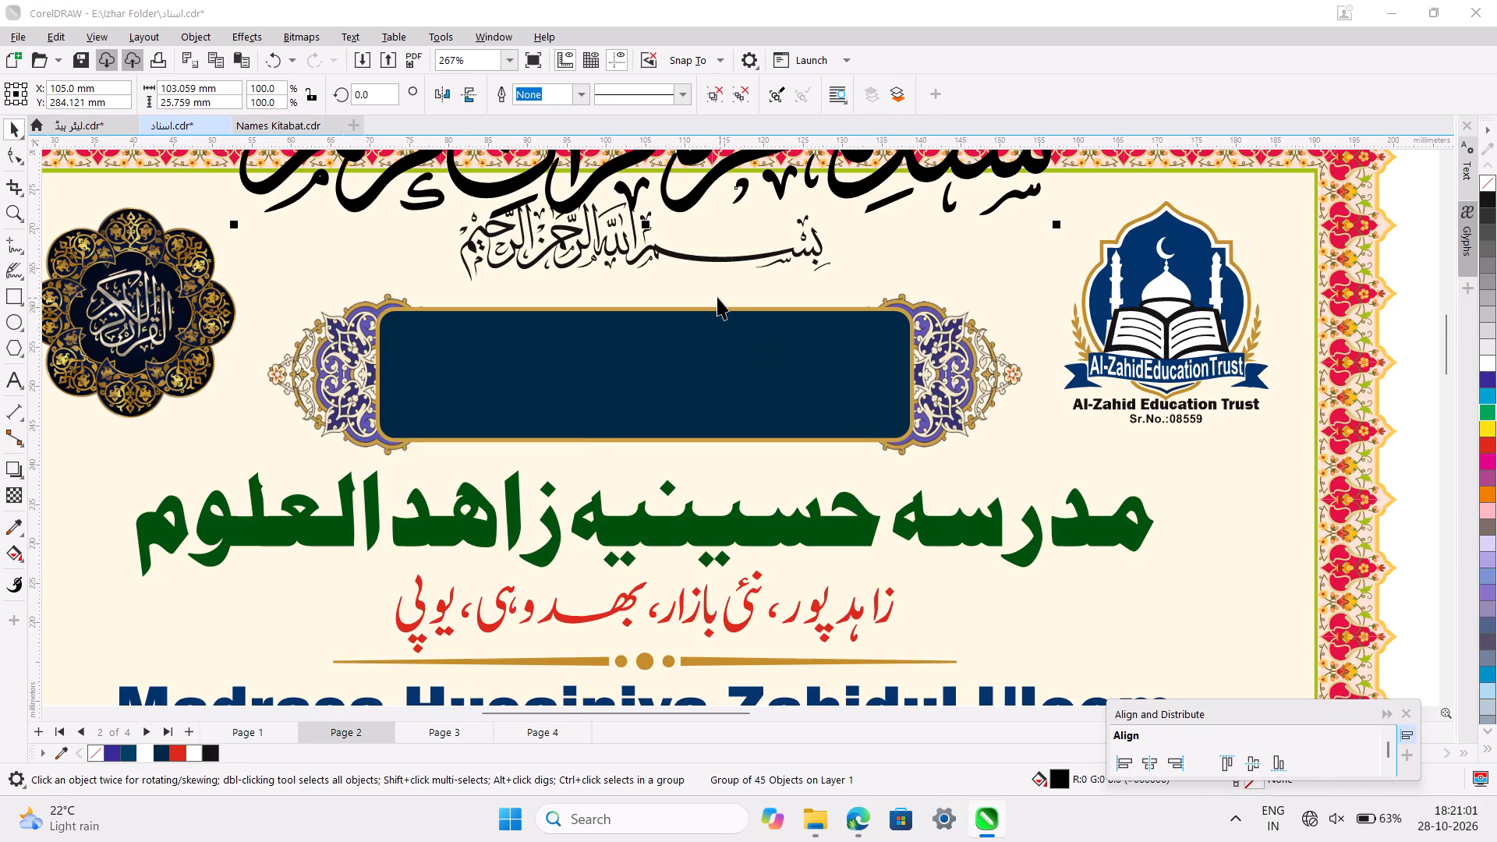
Shrink the pasted calligraphy to about 44 mm wide and move it onto the dark blue header plaque.
scroll(717, 297, "down", 2, "ctrl")
scroll(717, 297, "up", 1)
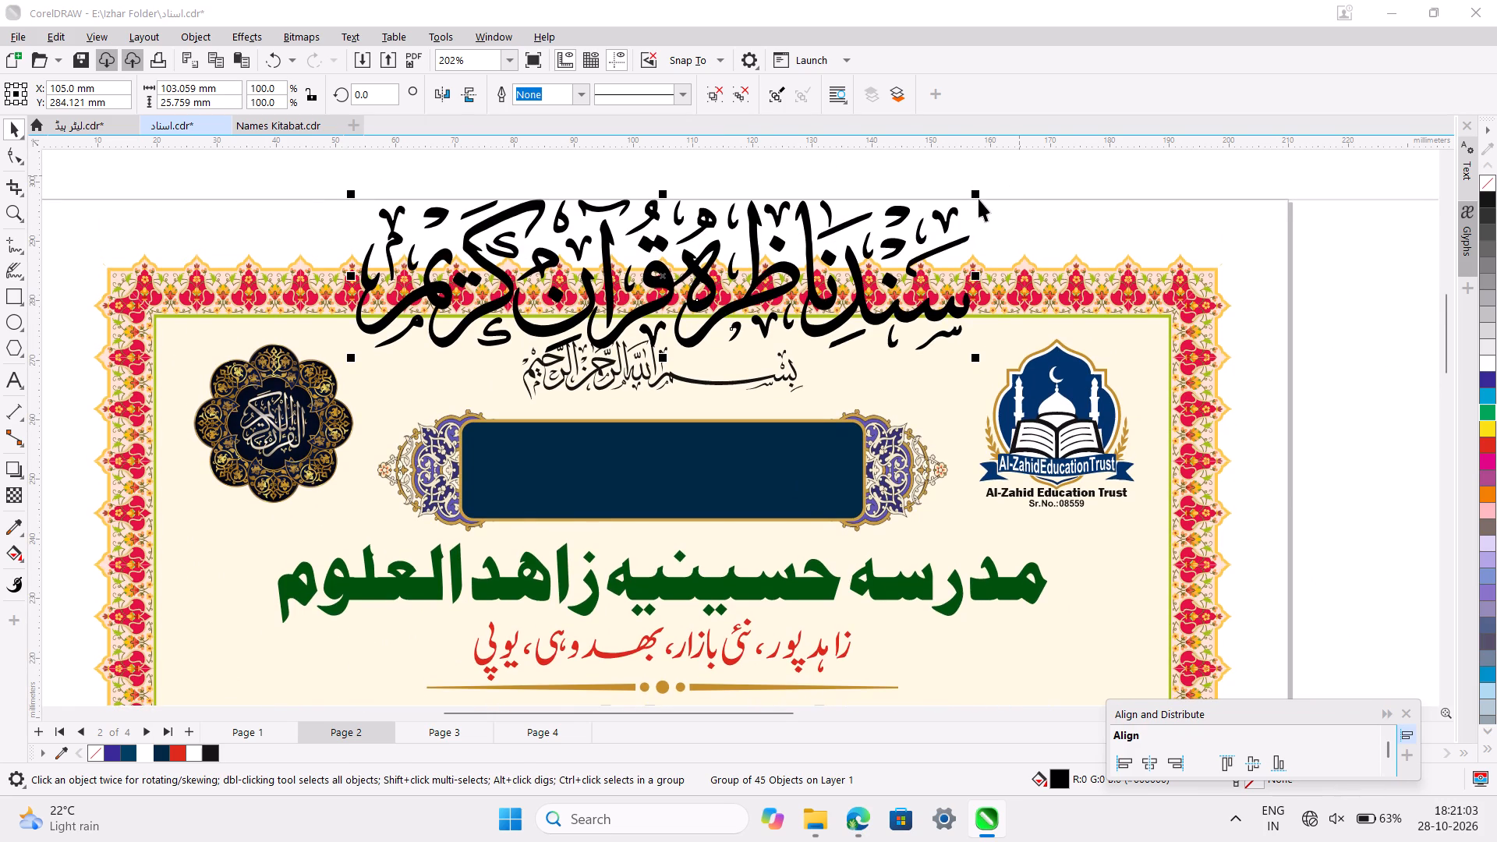
left_click_drag(979, 191, 663, 242)
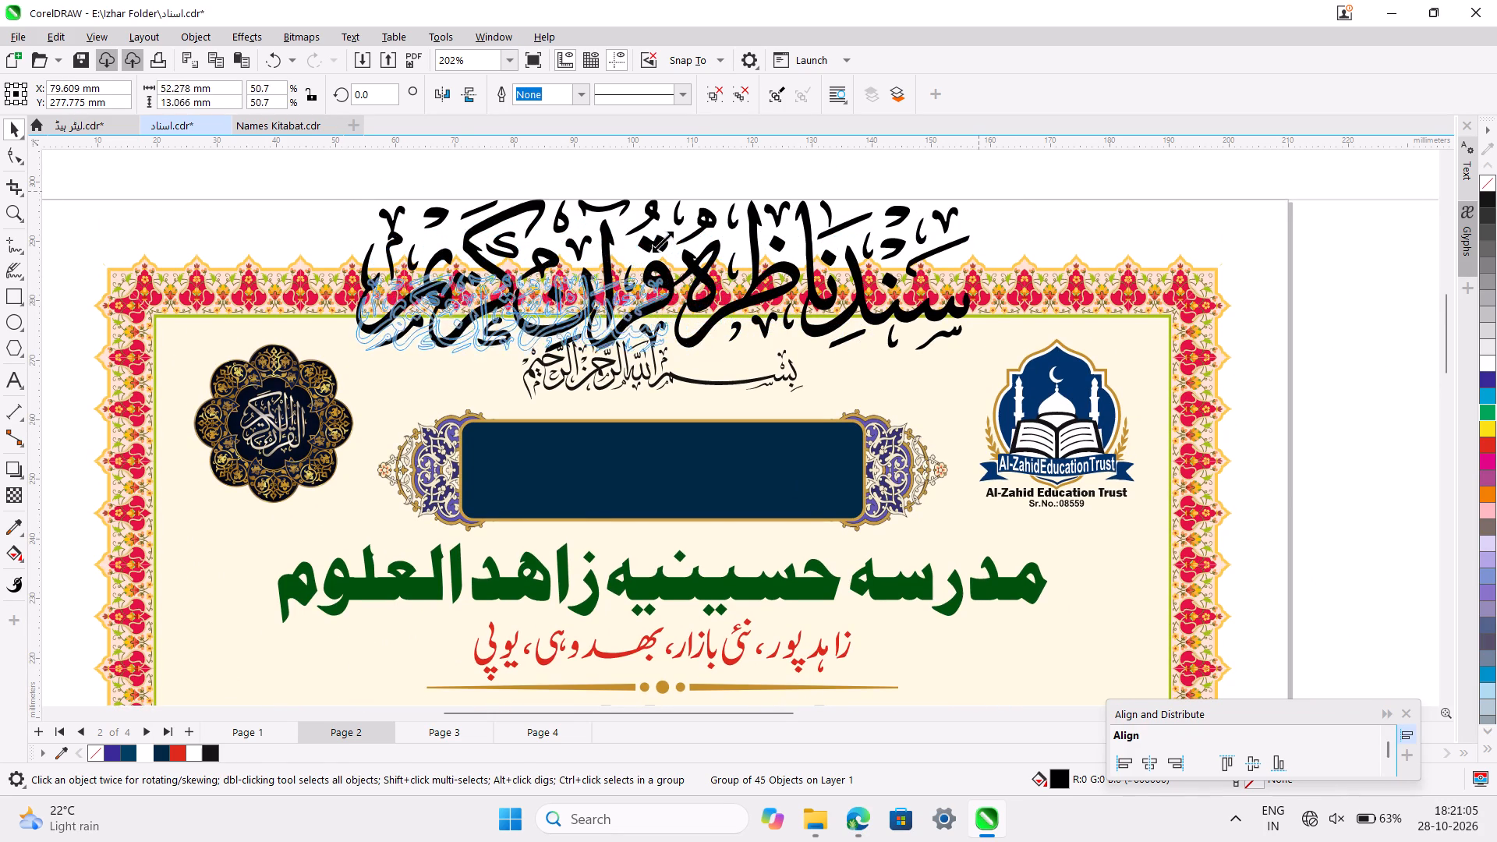
left_click_drag(663, 242, 629, 250)
left_click_drag(482, 324, 588, 429)
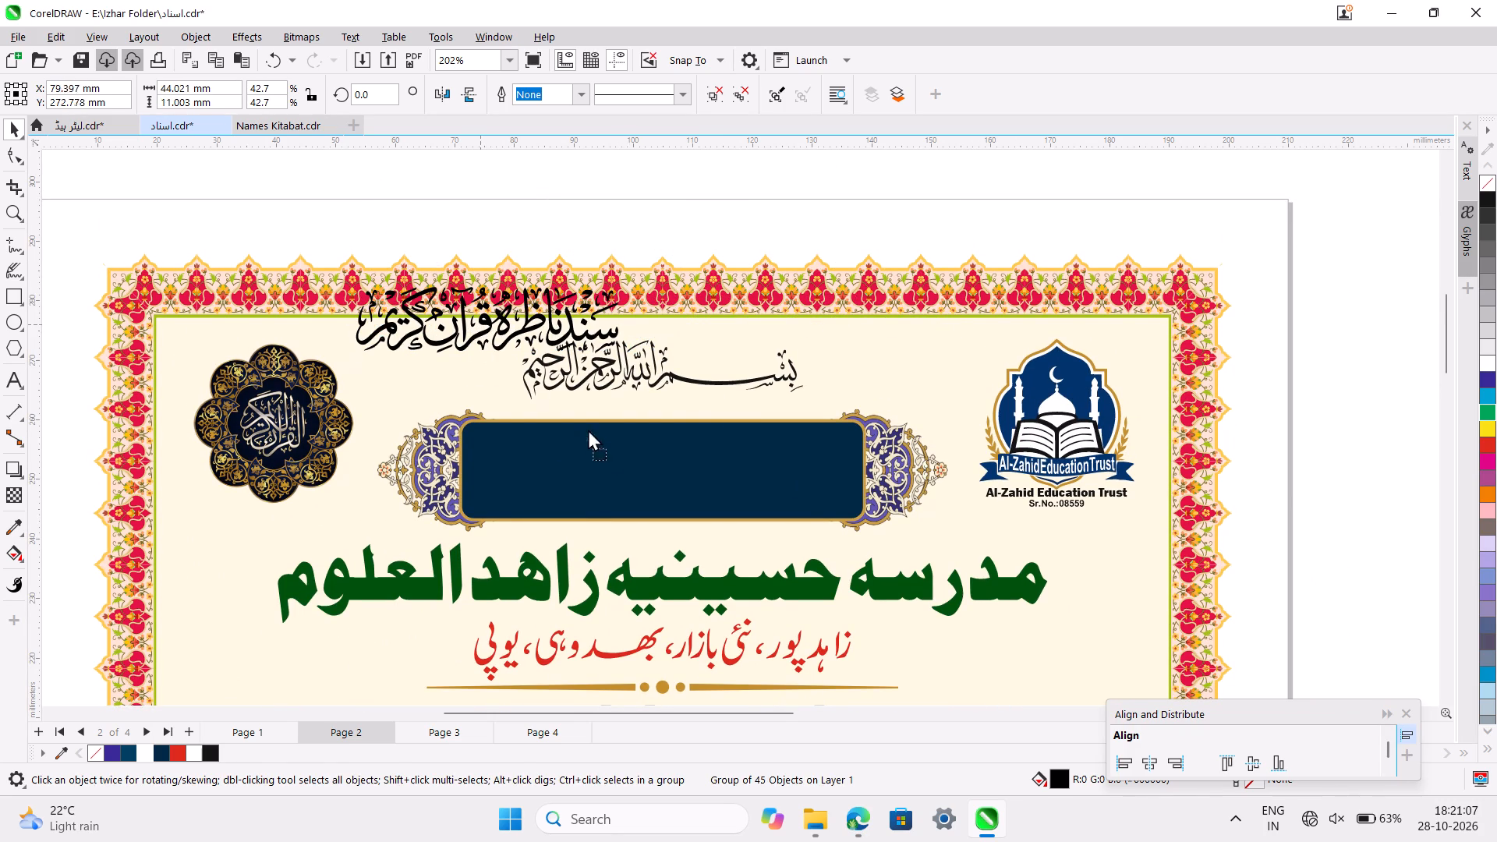
left_click_drag(588, 429, 633, 472)
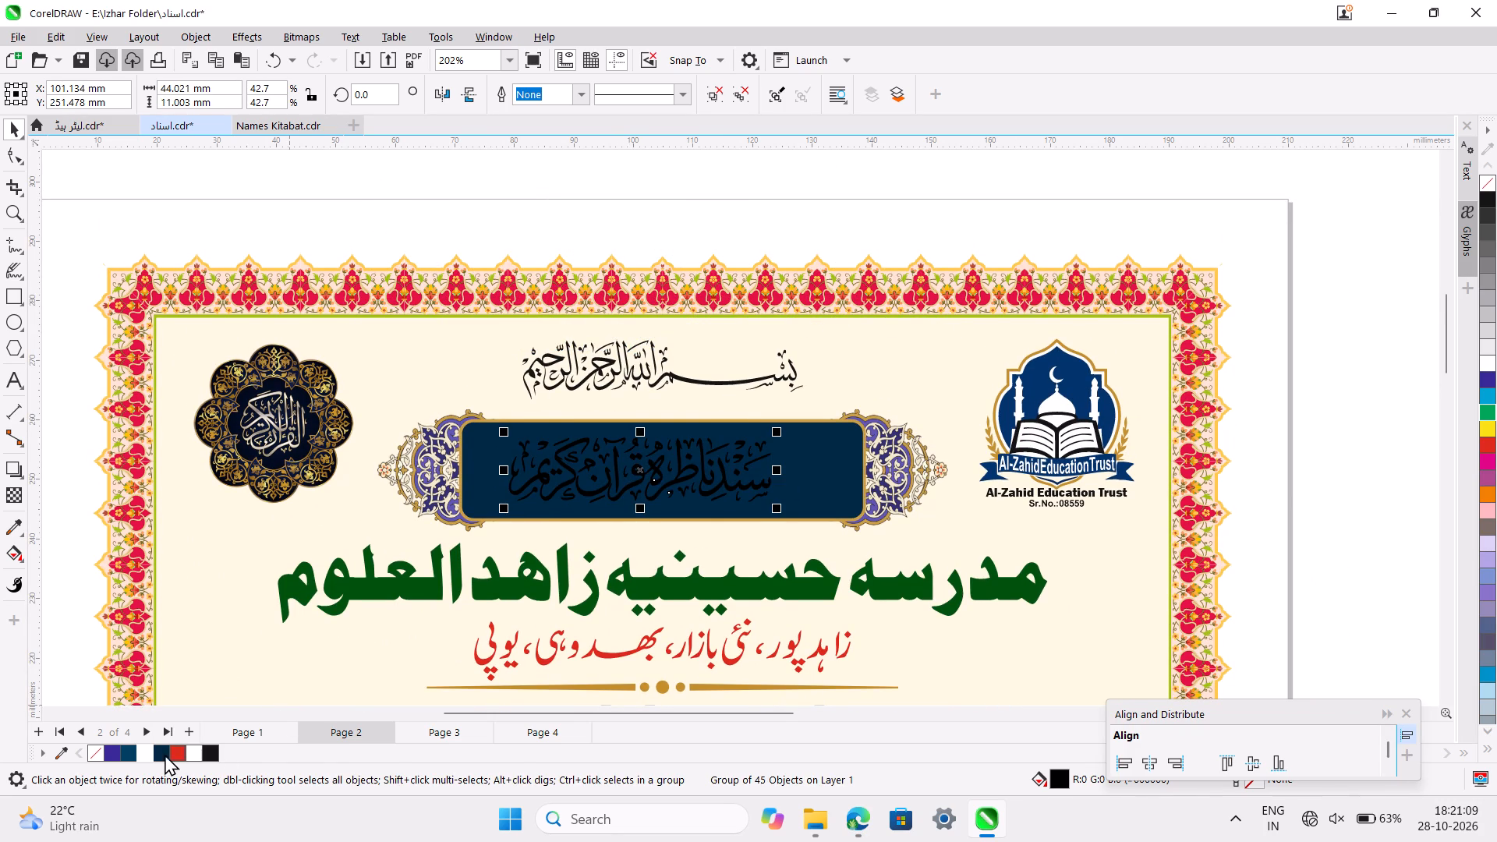
Fill the calligraphy on the header plaque with white.
left_click(145, 754)
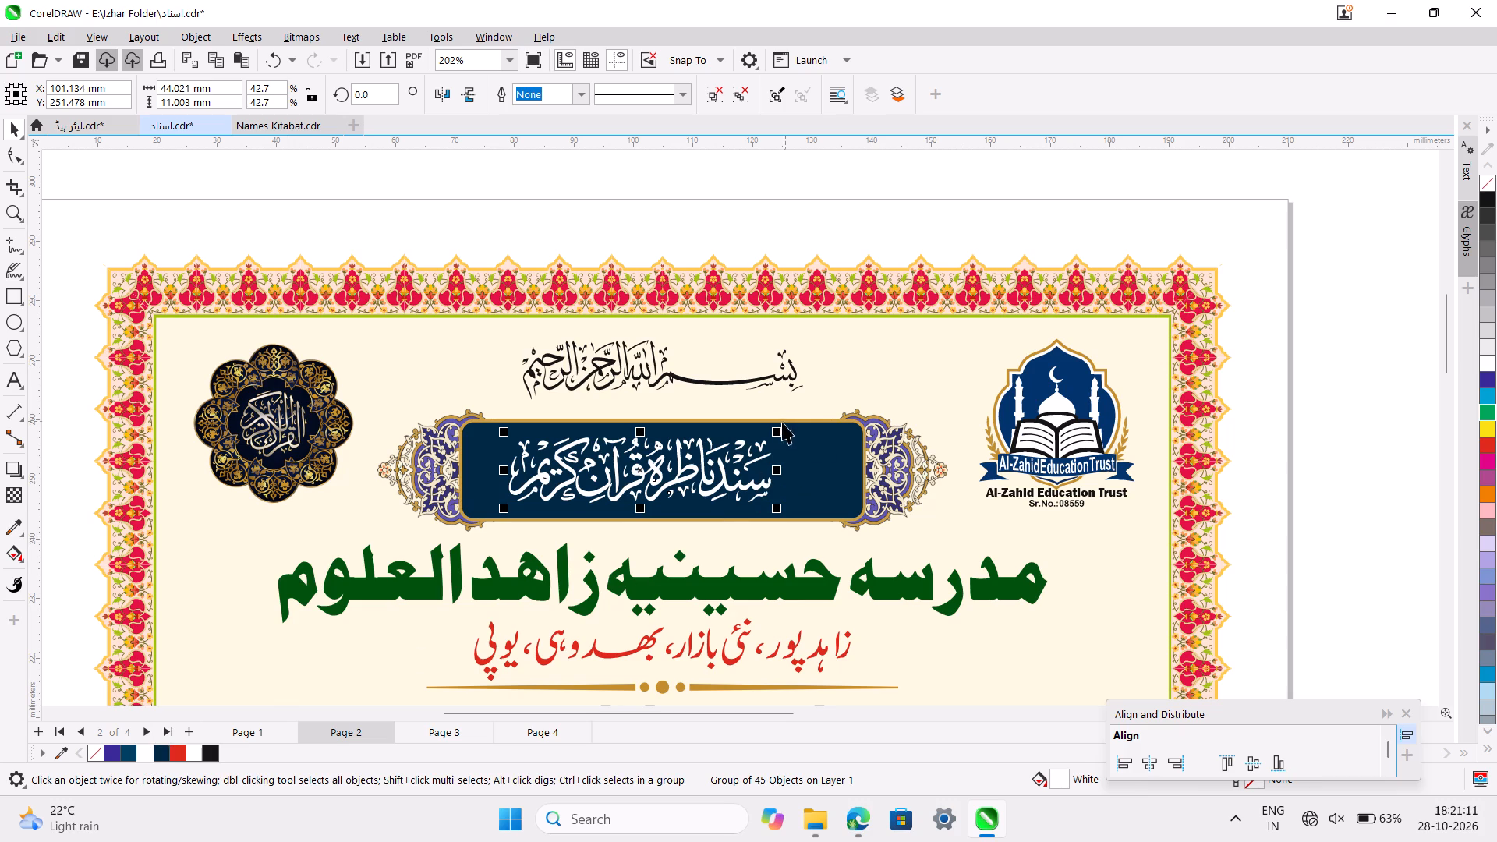
Enlarge the white calligraphy to about 62.5 mm wide and centre it horizontally and vertically on the header plaque.
left_click_drag(778, 426, 827, 411)
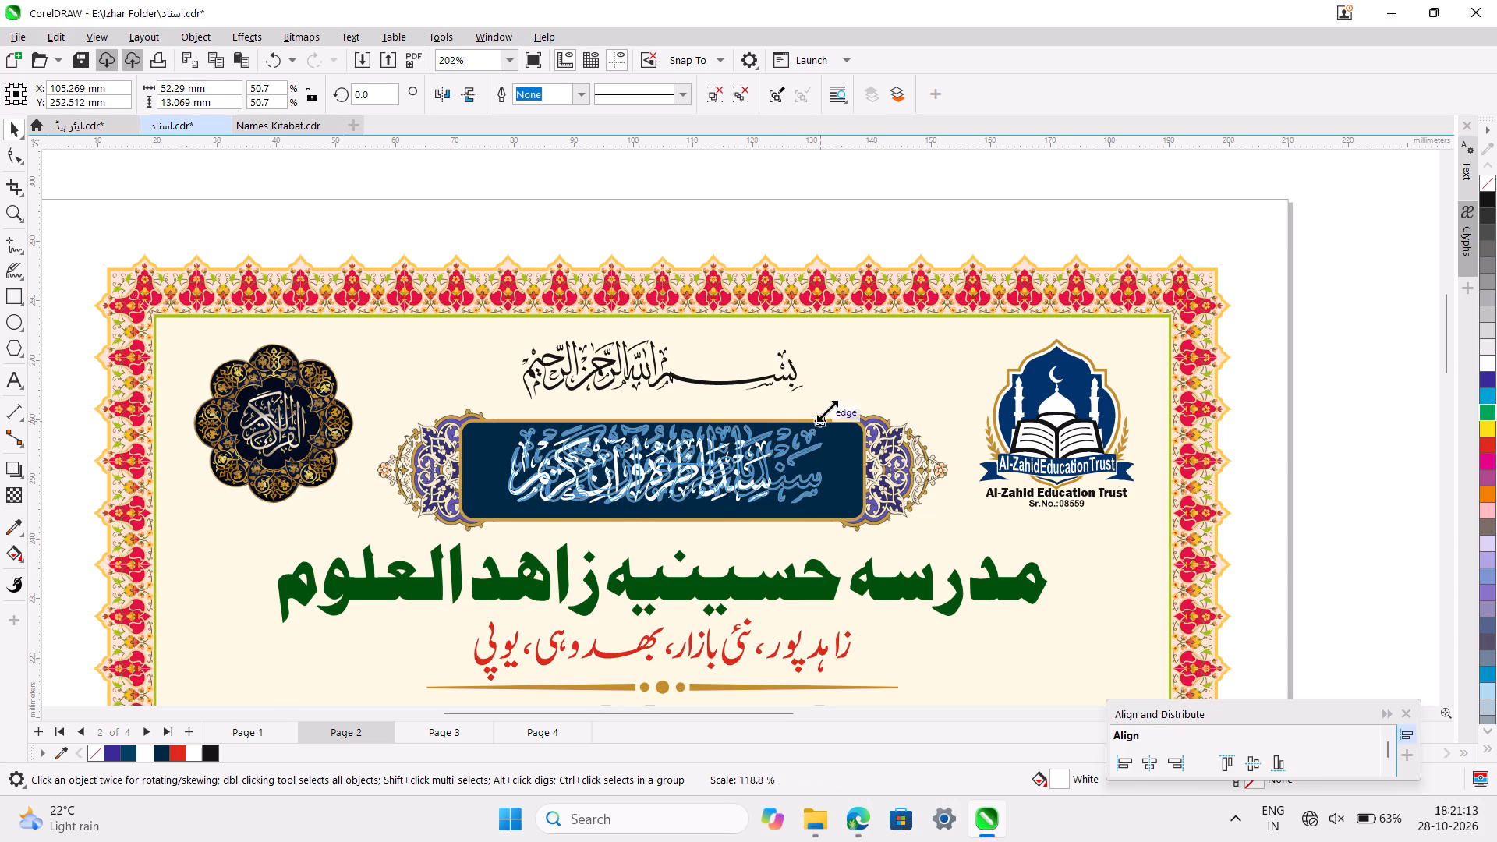
left_click_drag(827, 411, 825, 414)
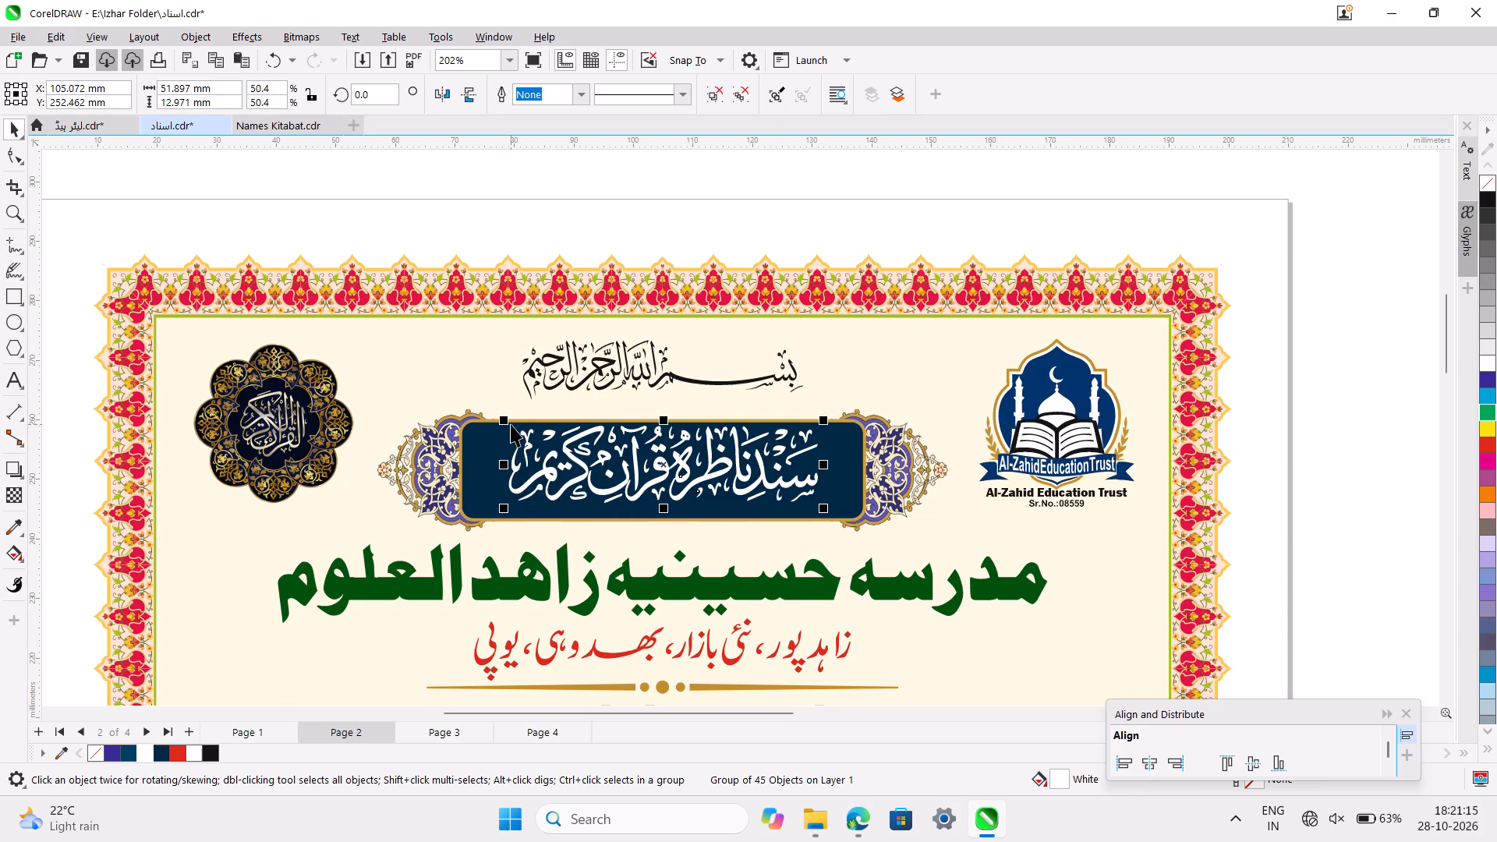
left_click_drag(505, 423, 496, 423)
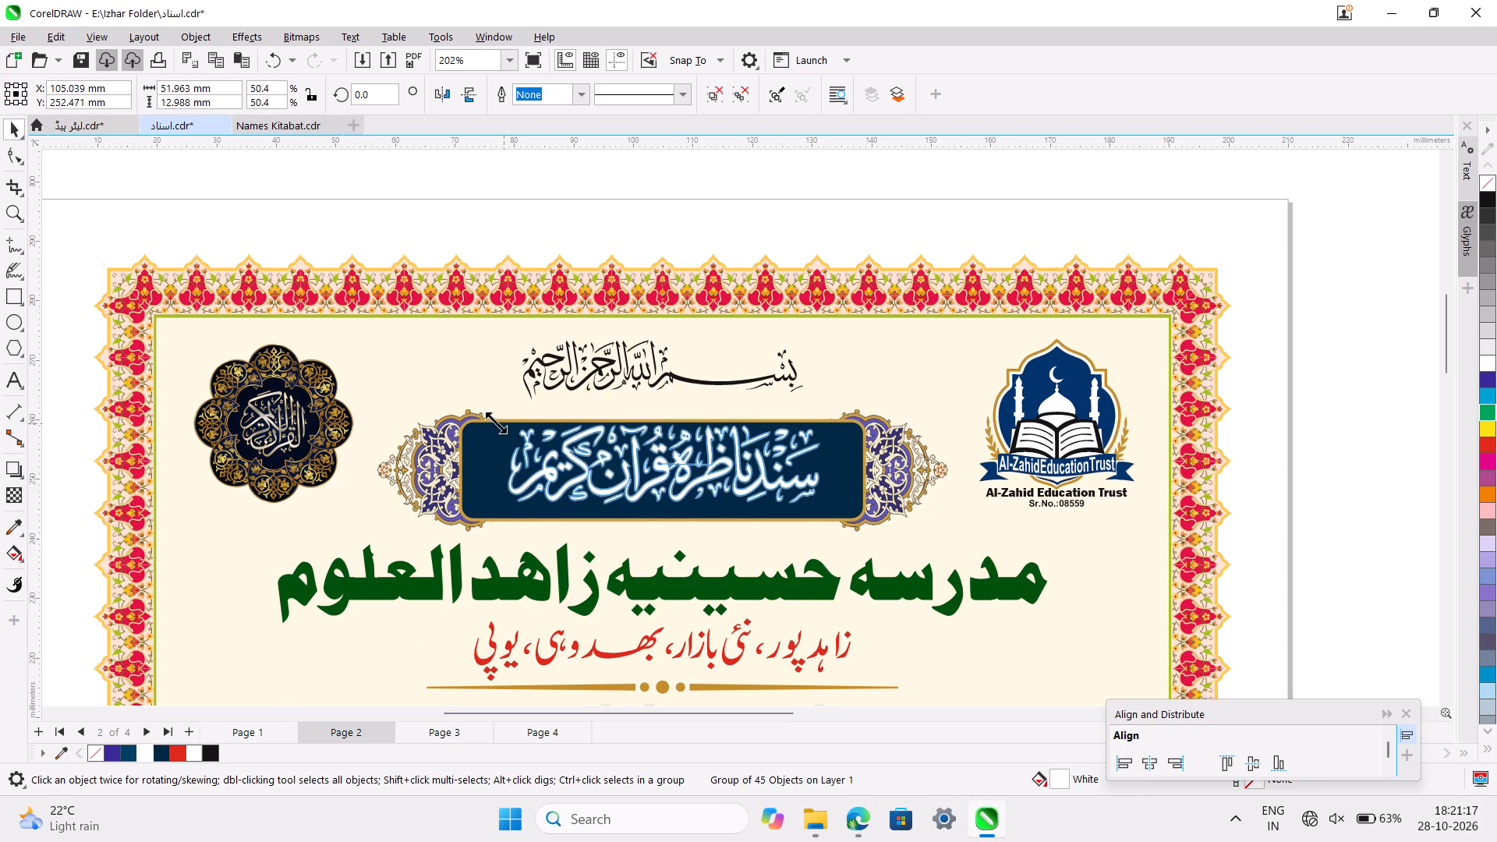
left_click_drag(496, 423, 442, 405)
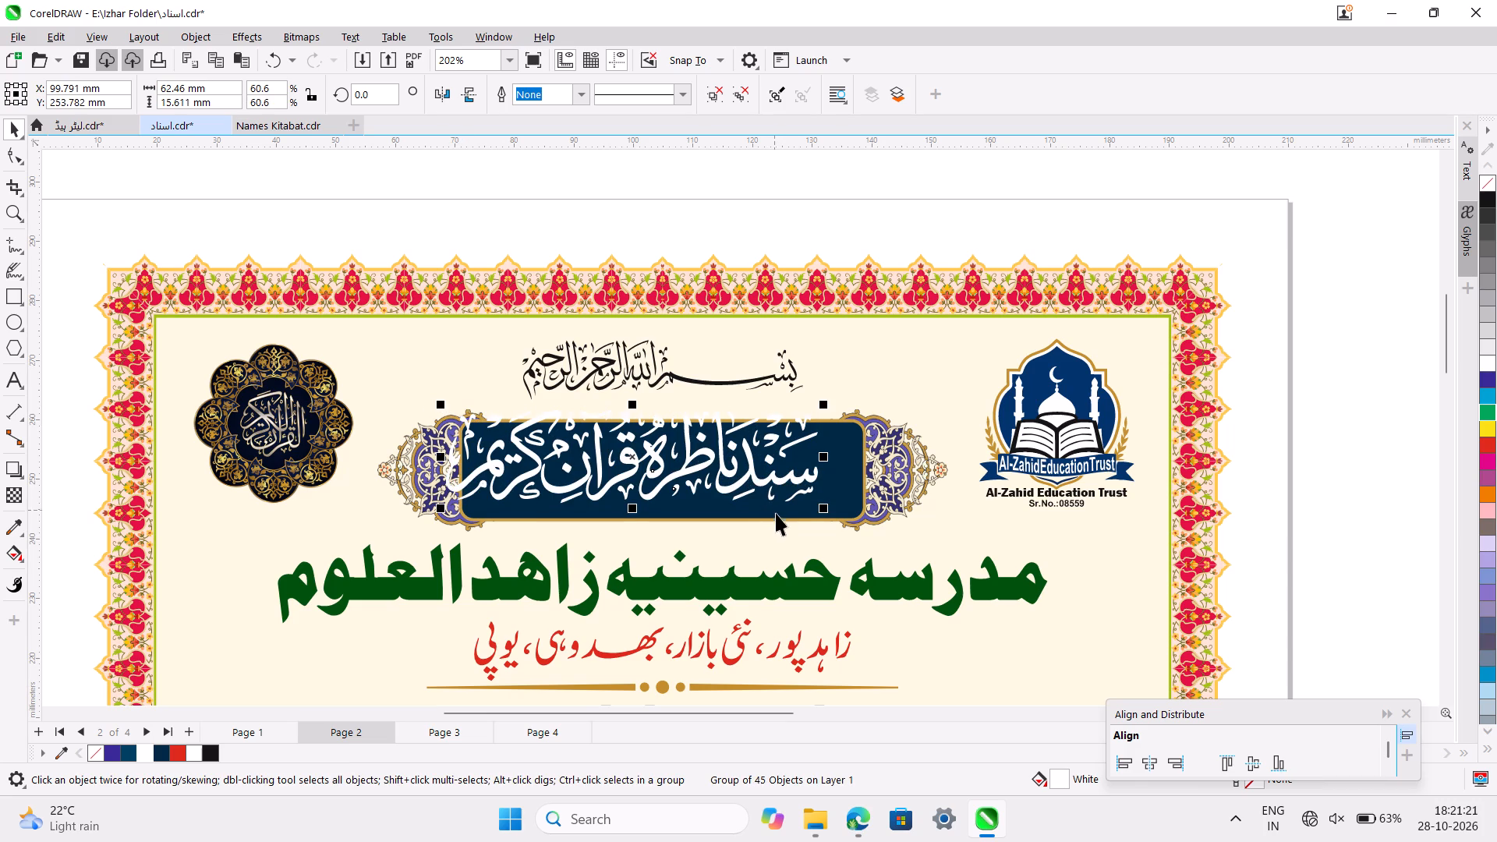
left_click(777, 518, "shift")
key("e")
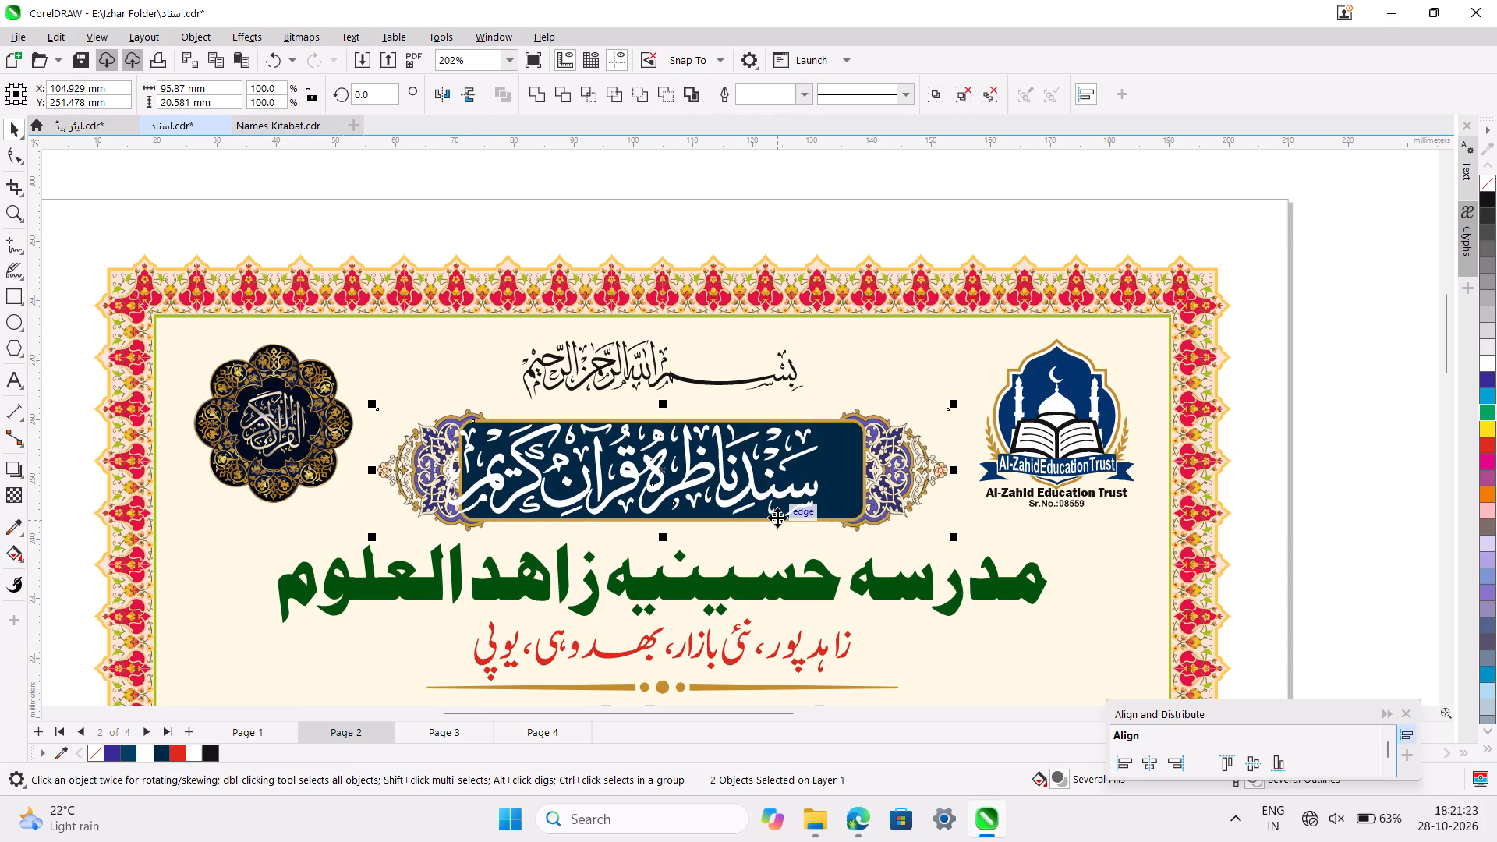
key("c")
left_click(1376, 317)
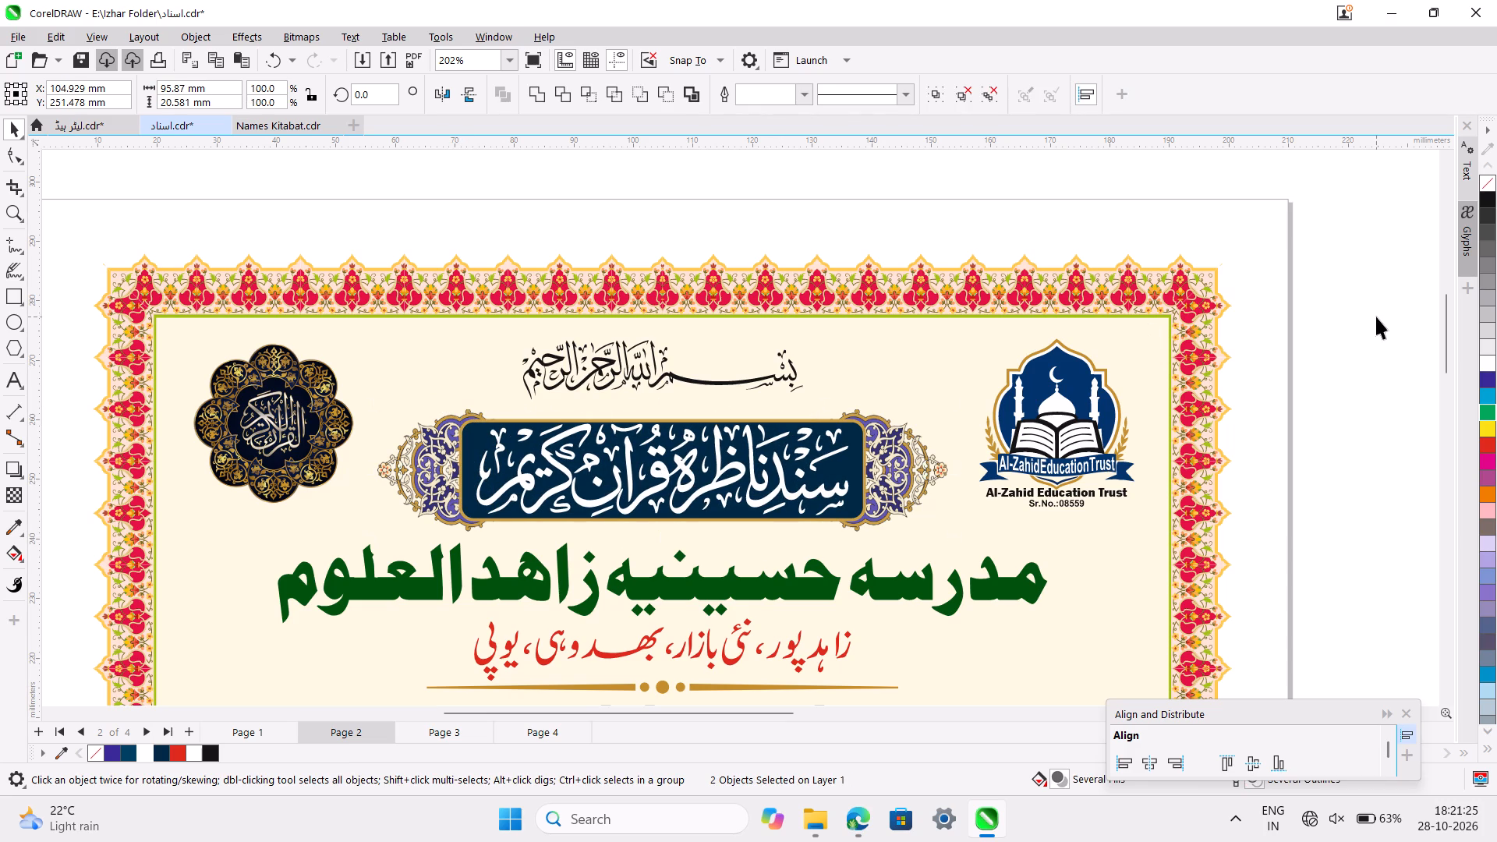
Reduce only the calligraphy's height to about 14.9 mm and centre it on the header plaque again.
scroll(767, 433, "down", 2, "ctrl")
scroll(689, 484, "up", 1, "ctrl")
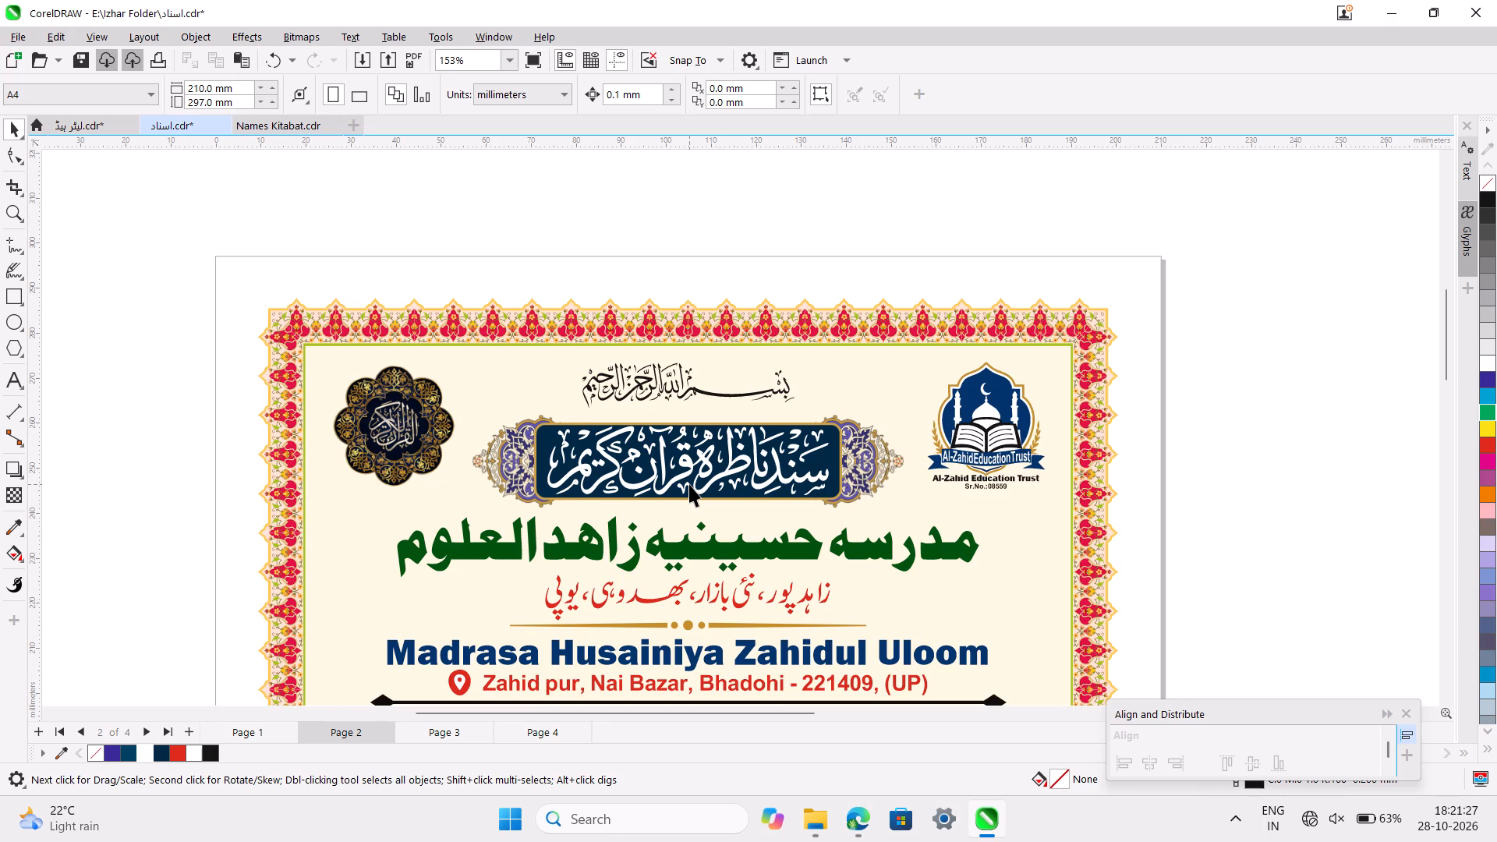
scroll(689, 484, "up", 3, "ctrl")
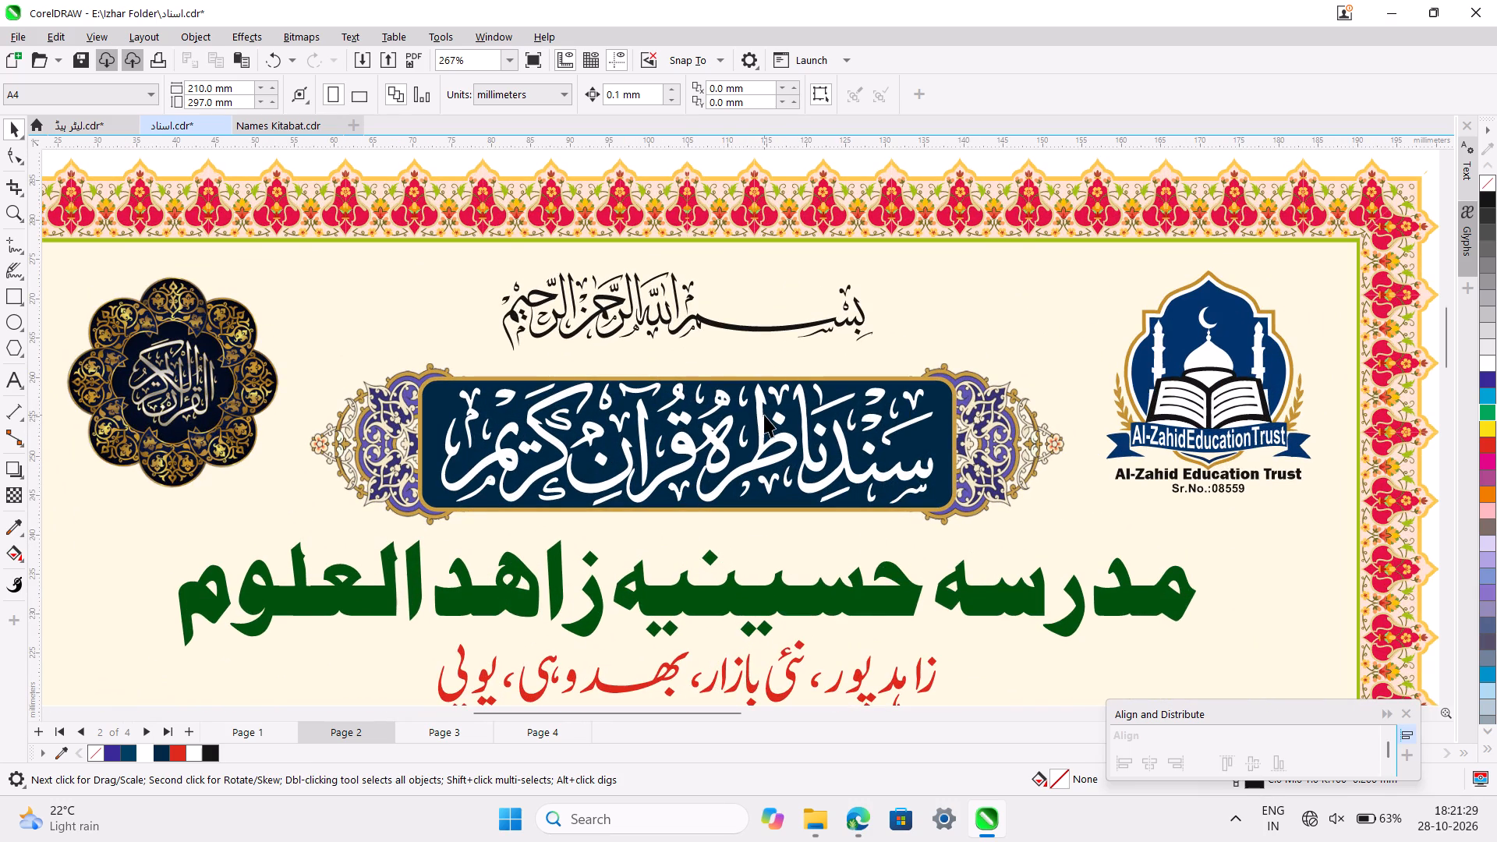
left_click(764, 415)
scroll(764, 415, "up", 4, "ctrl")
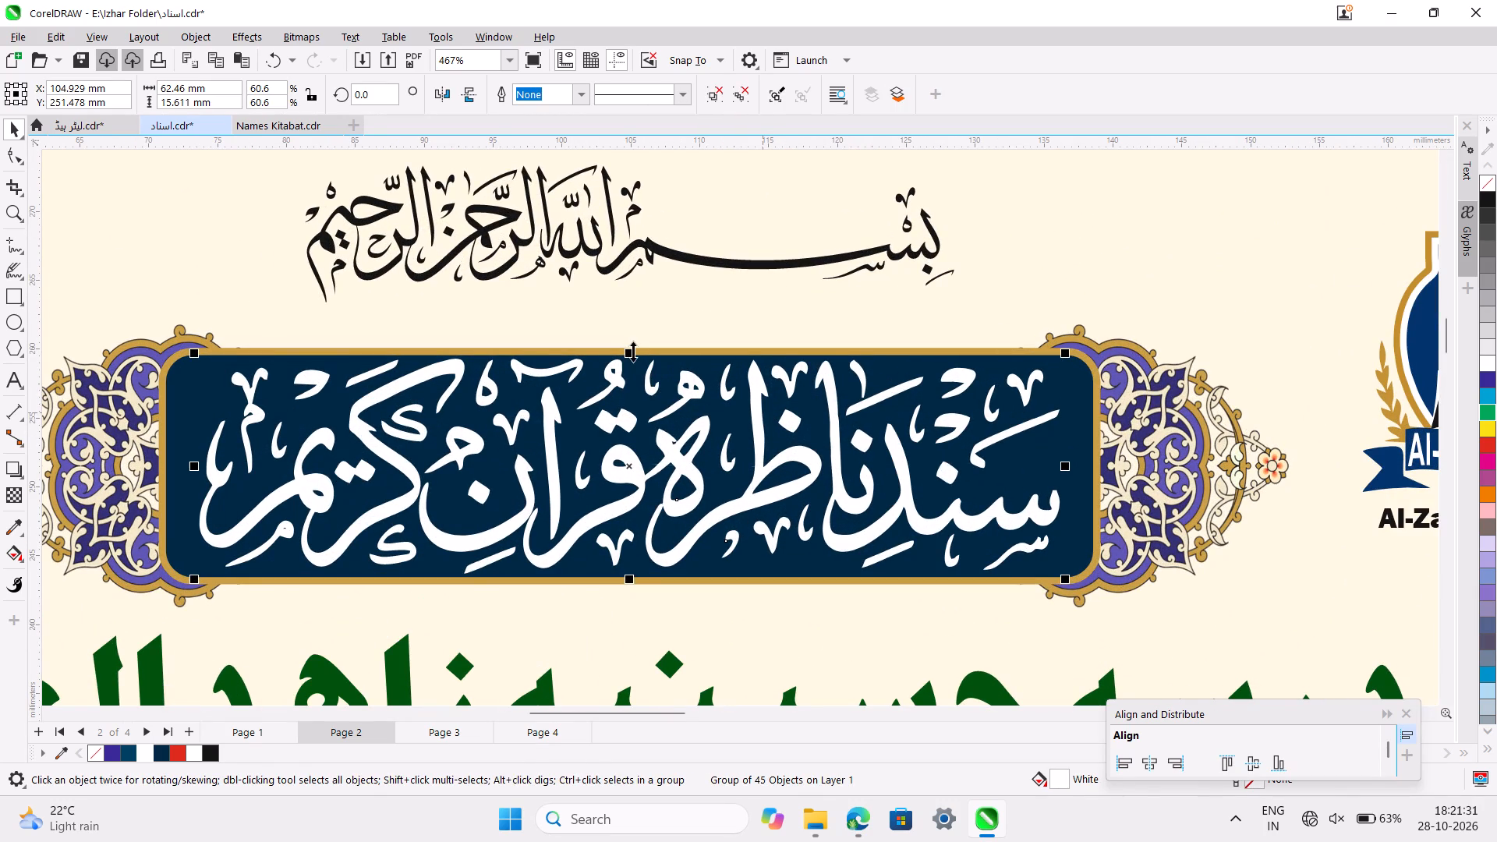
left_click_drag(633, 352, 632, 359, "shift")
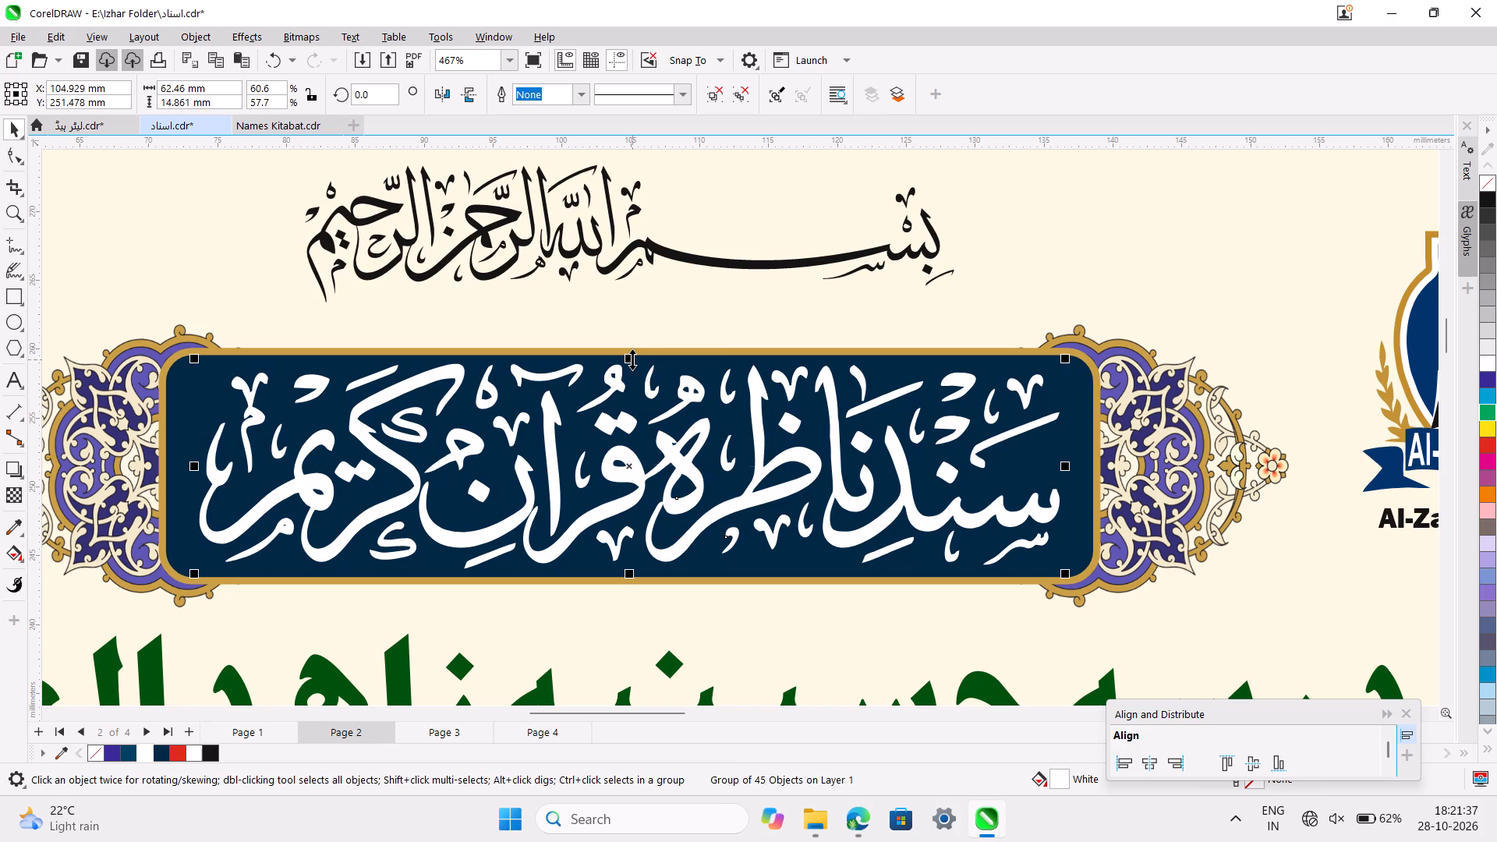
left_click(1077, 422, "shift")
key("c")
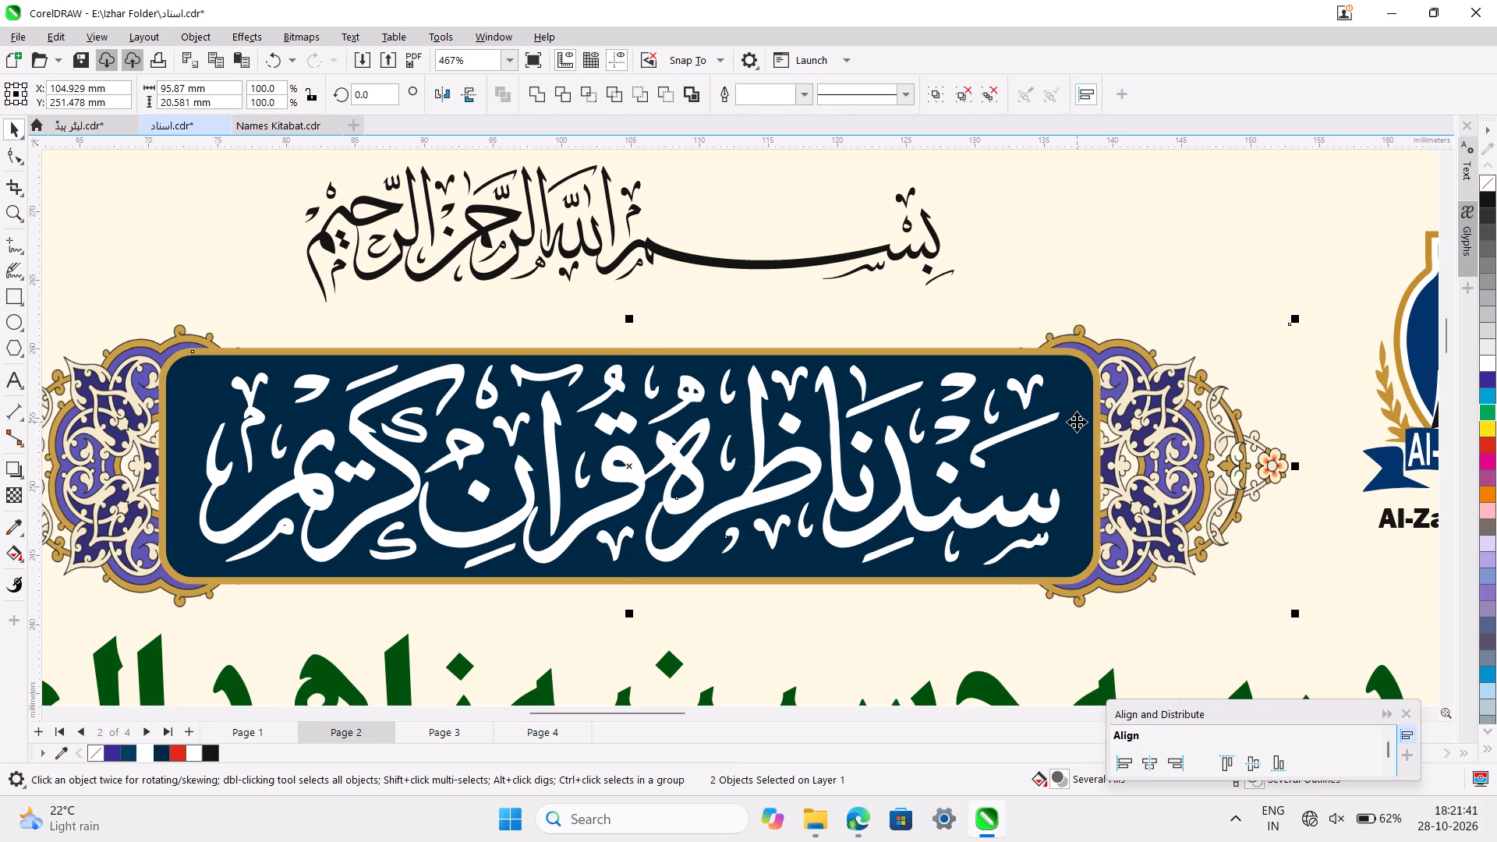
key("e")
scroll(1077, 422, "down", 6, "ctrl")
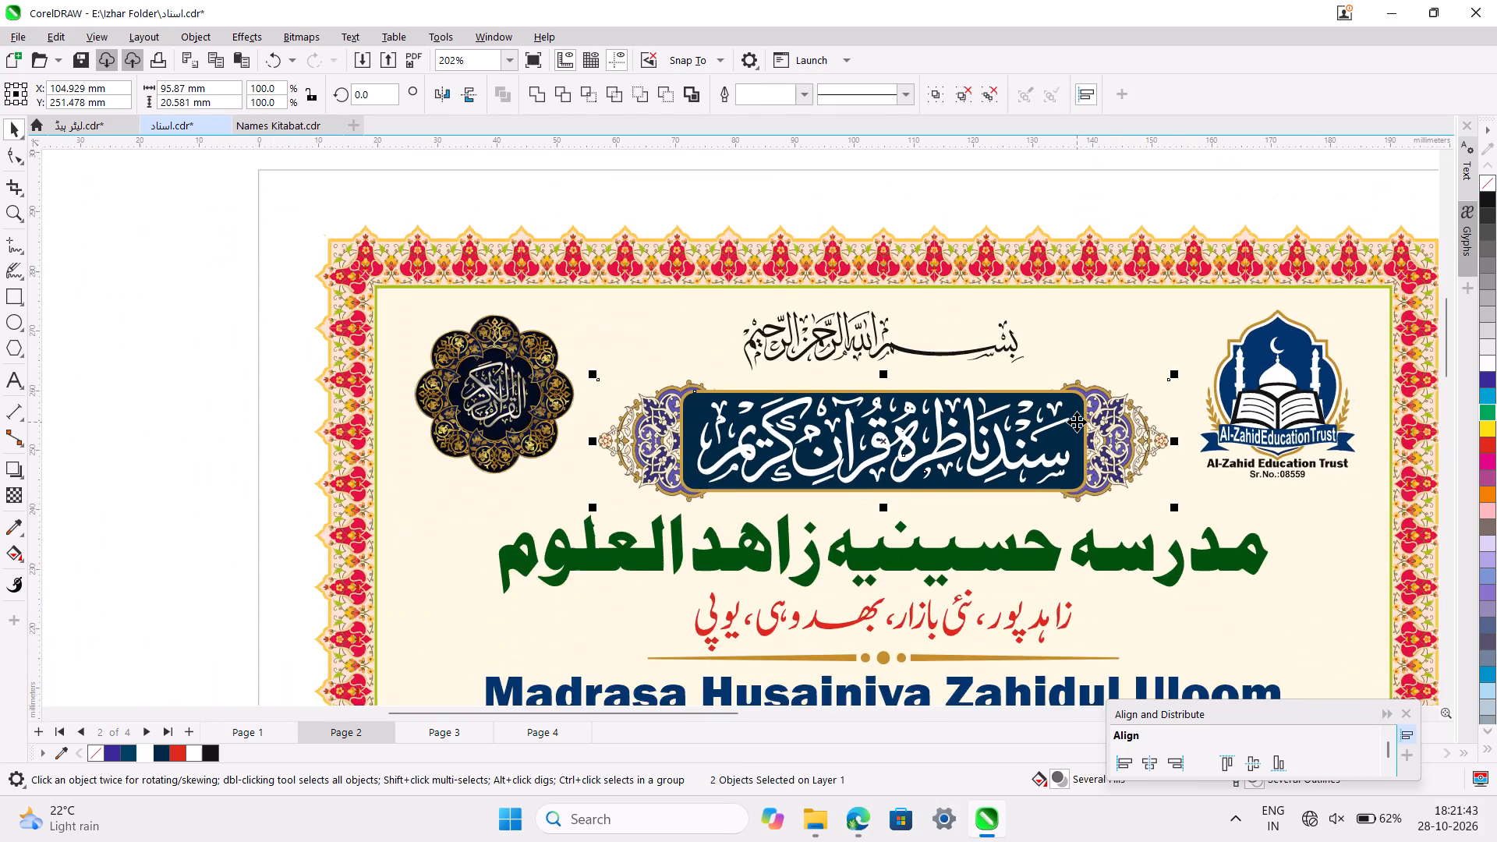
scroll(1077, 422, "down", 5, "ctrl")
left_click(618, 451)
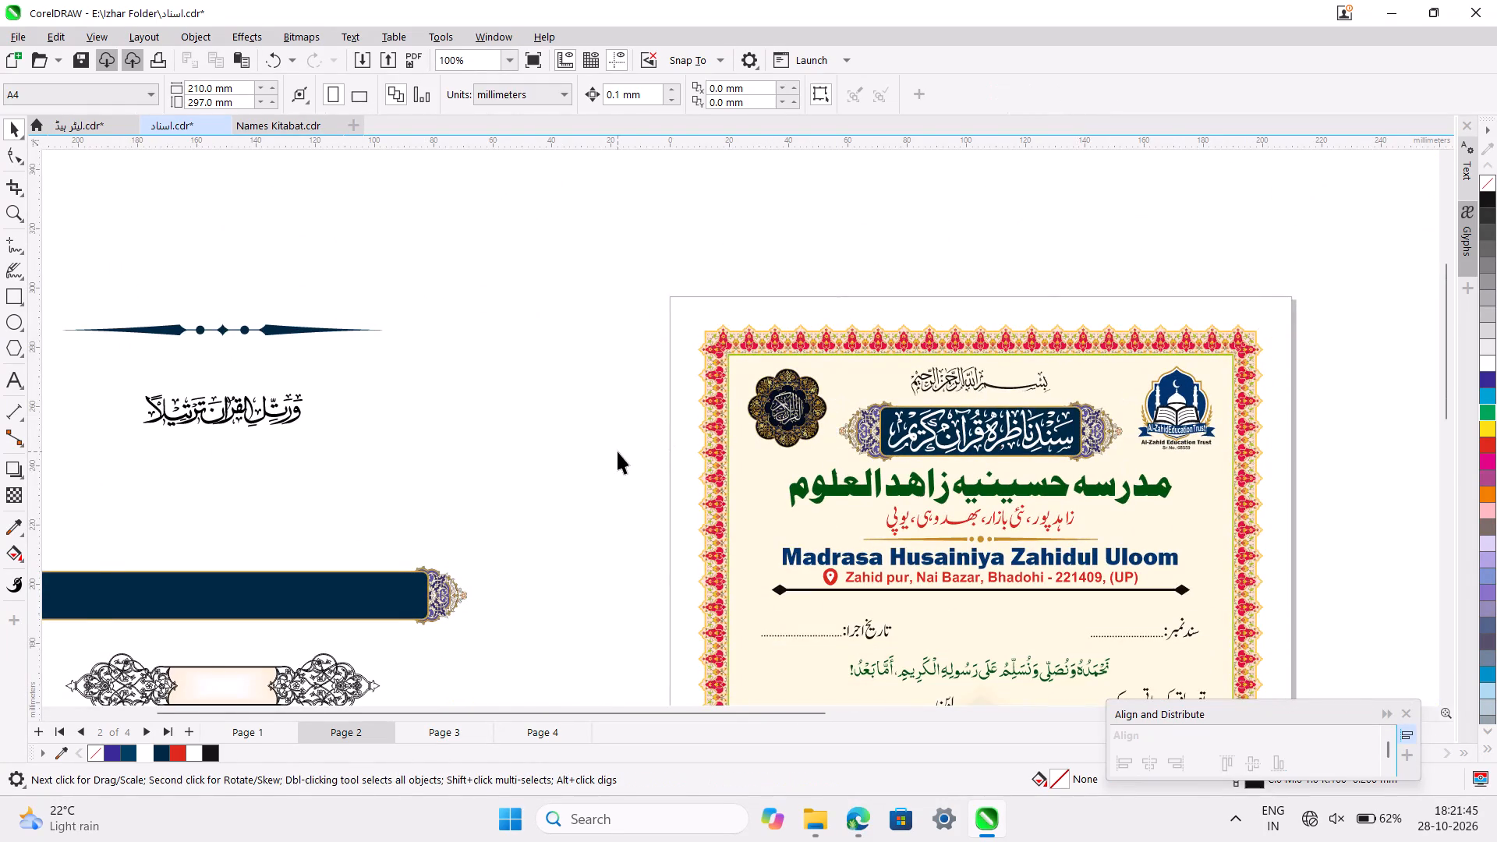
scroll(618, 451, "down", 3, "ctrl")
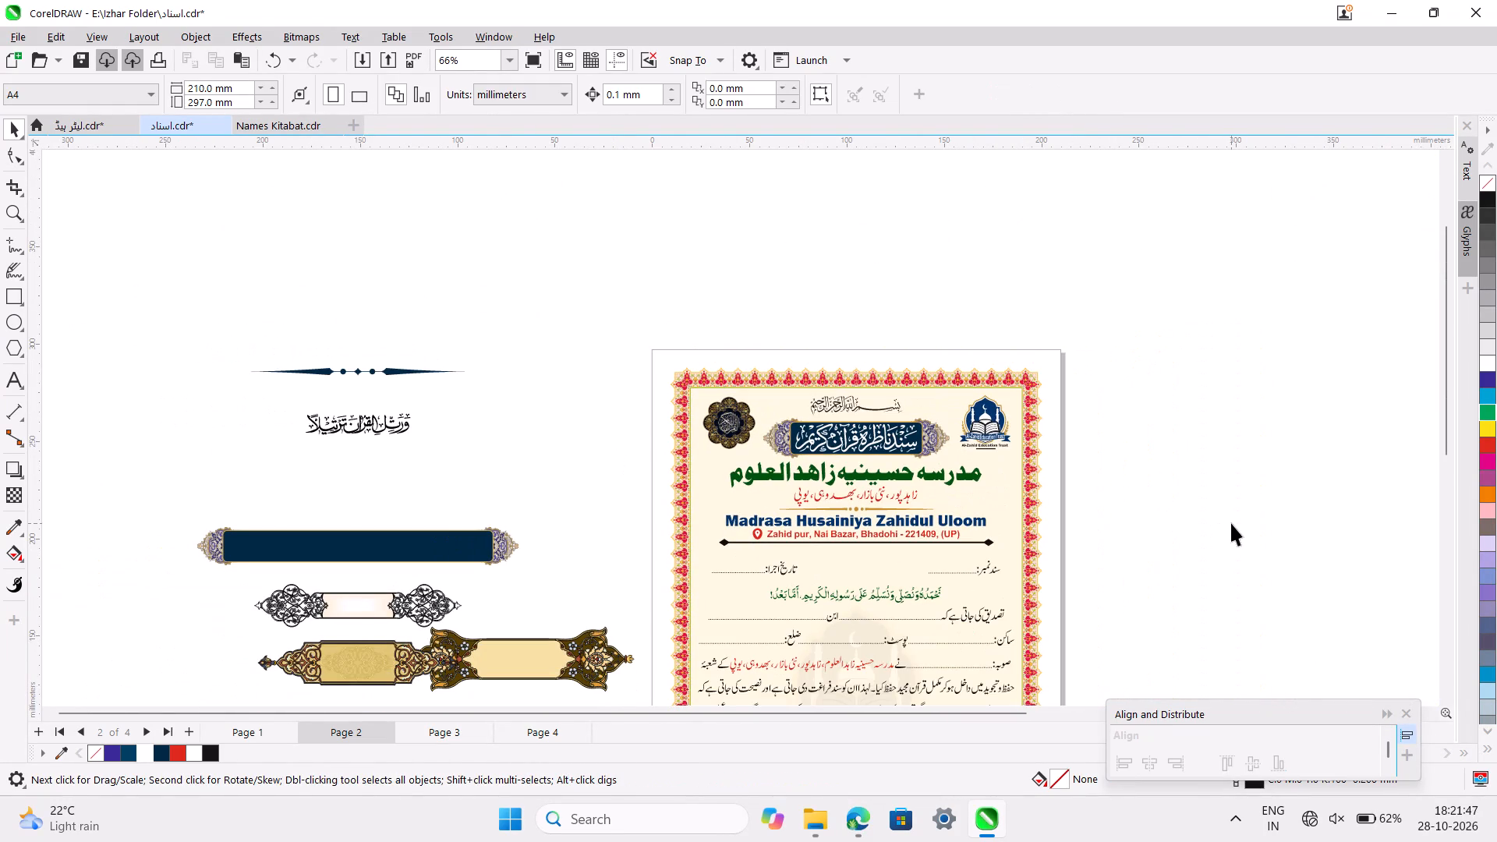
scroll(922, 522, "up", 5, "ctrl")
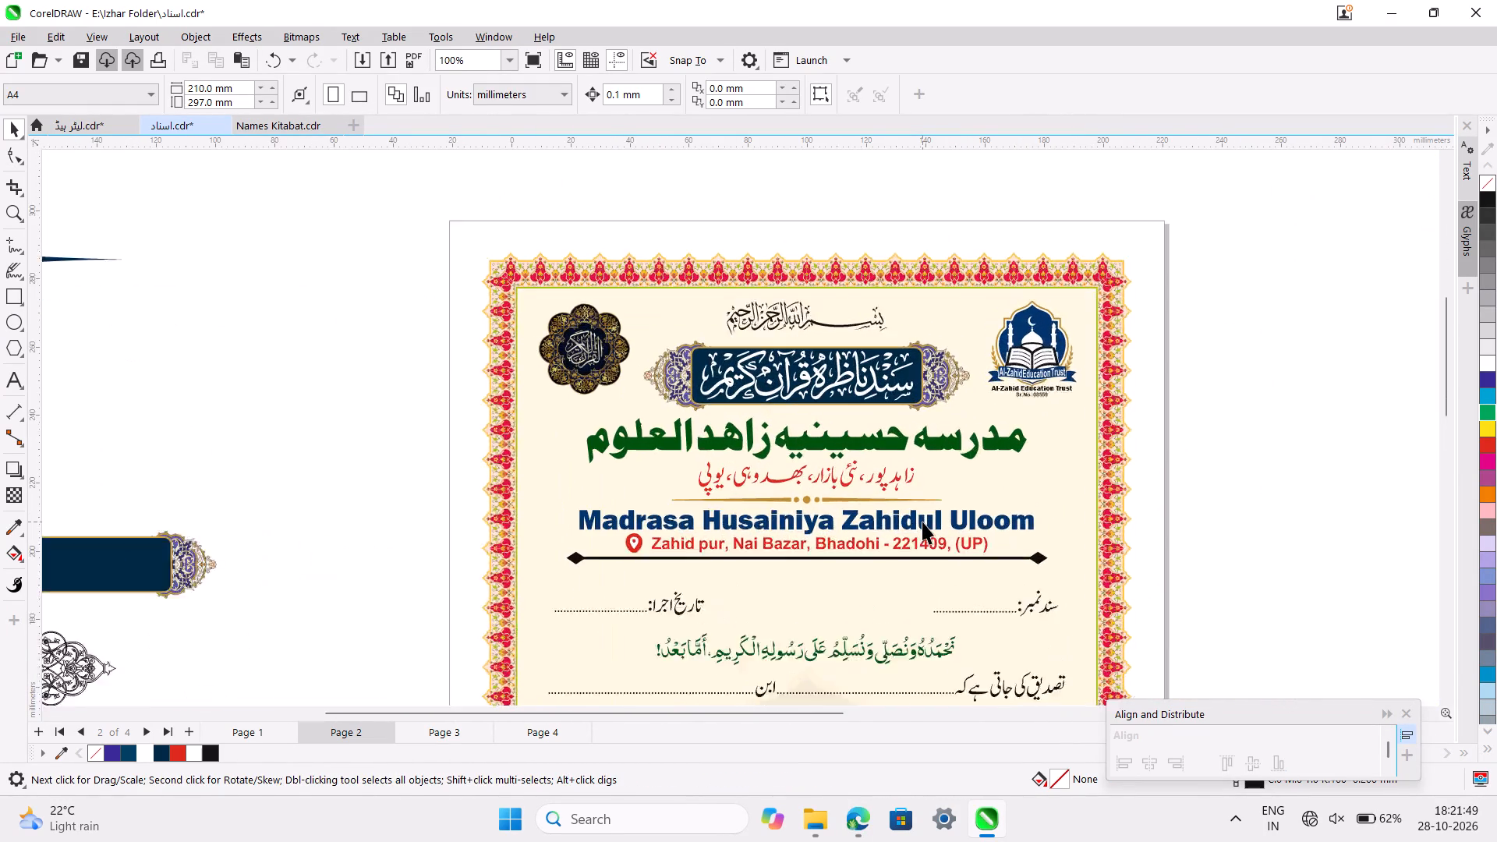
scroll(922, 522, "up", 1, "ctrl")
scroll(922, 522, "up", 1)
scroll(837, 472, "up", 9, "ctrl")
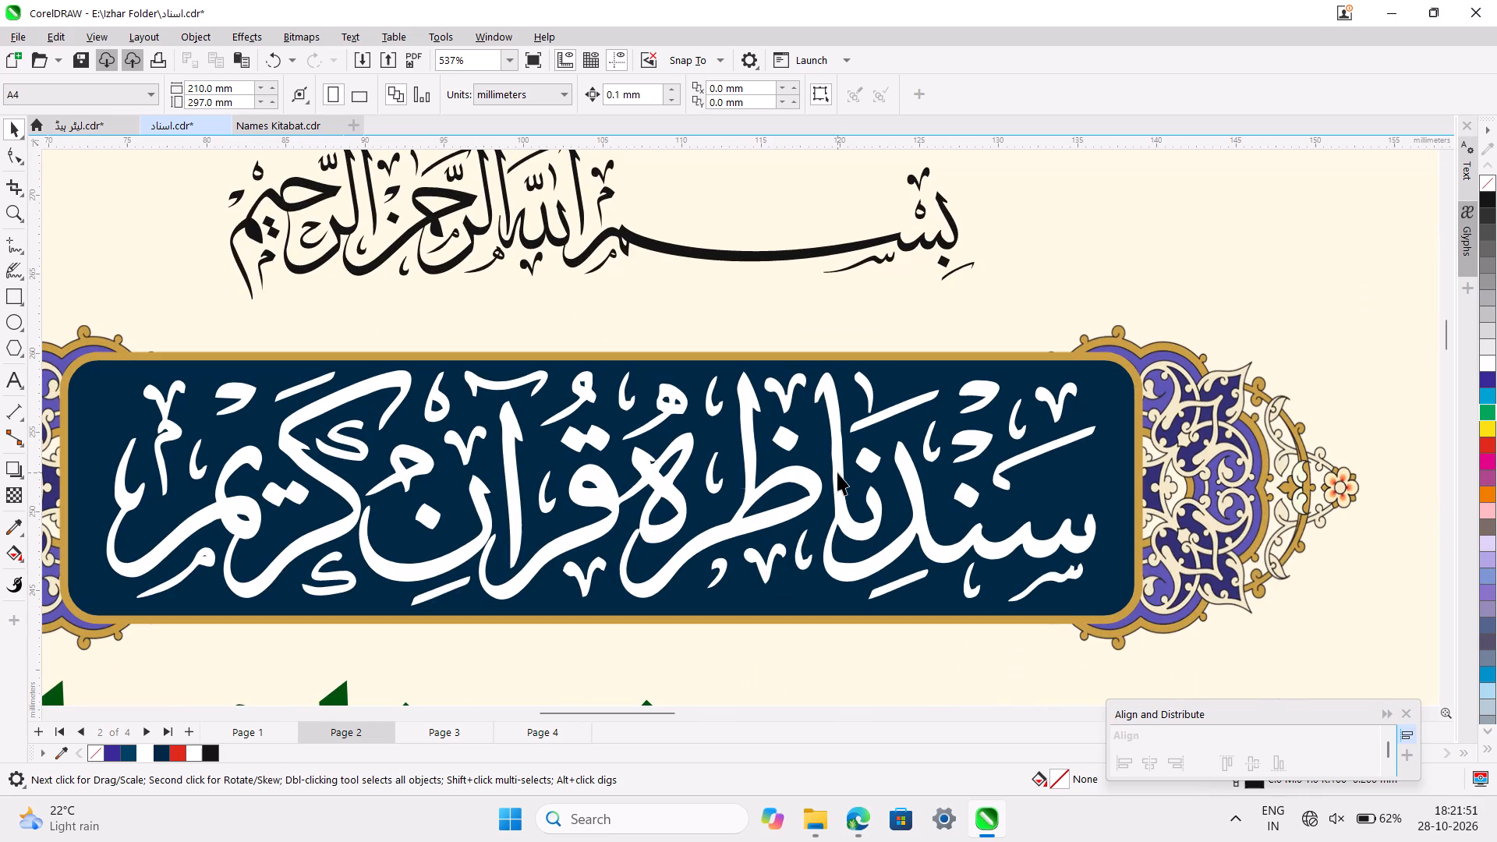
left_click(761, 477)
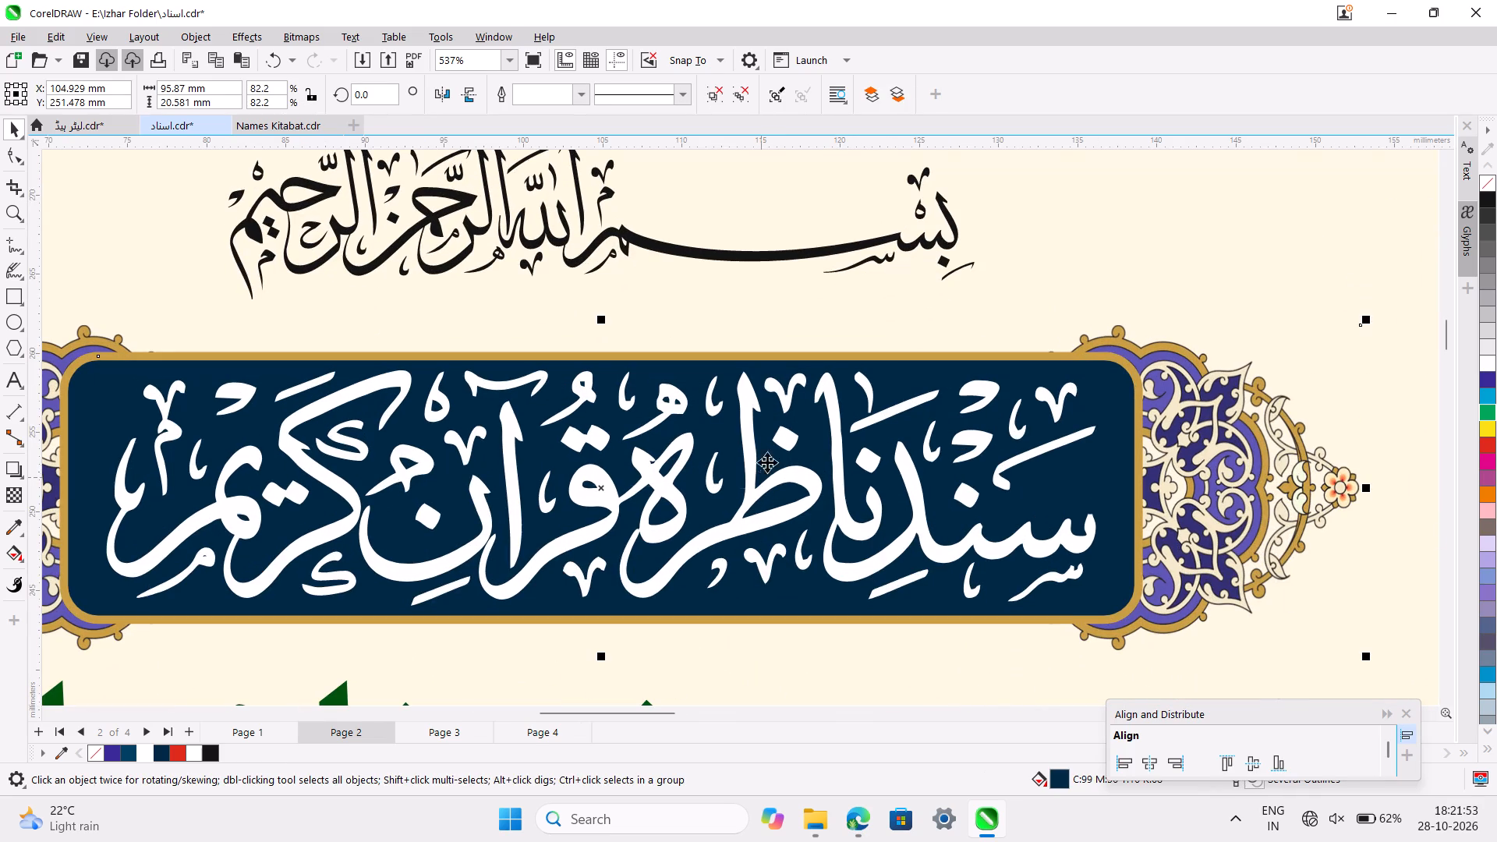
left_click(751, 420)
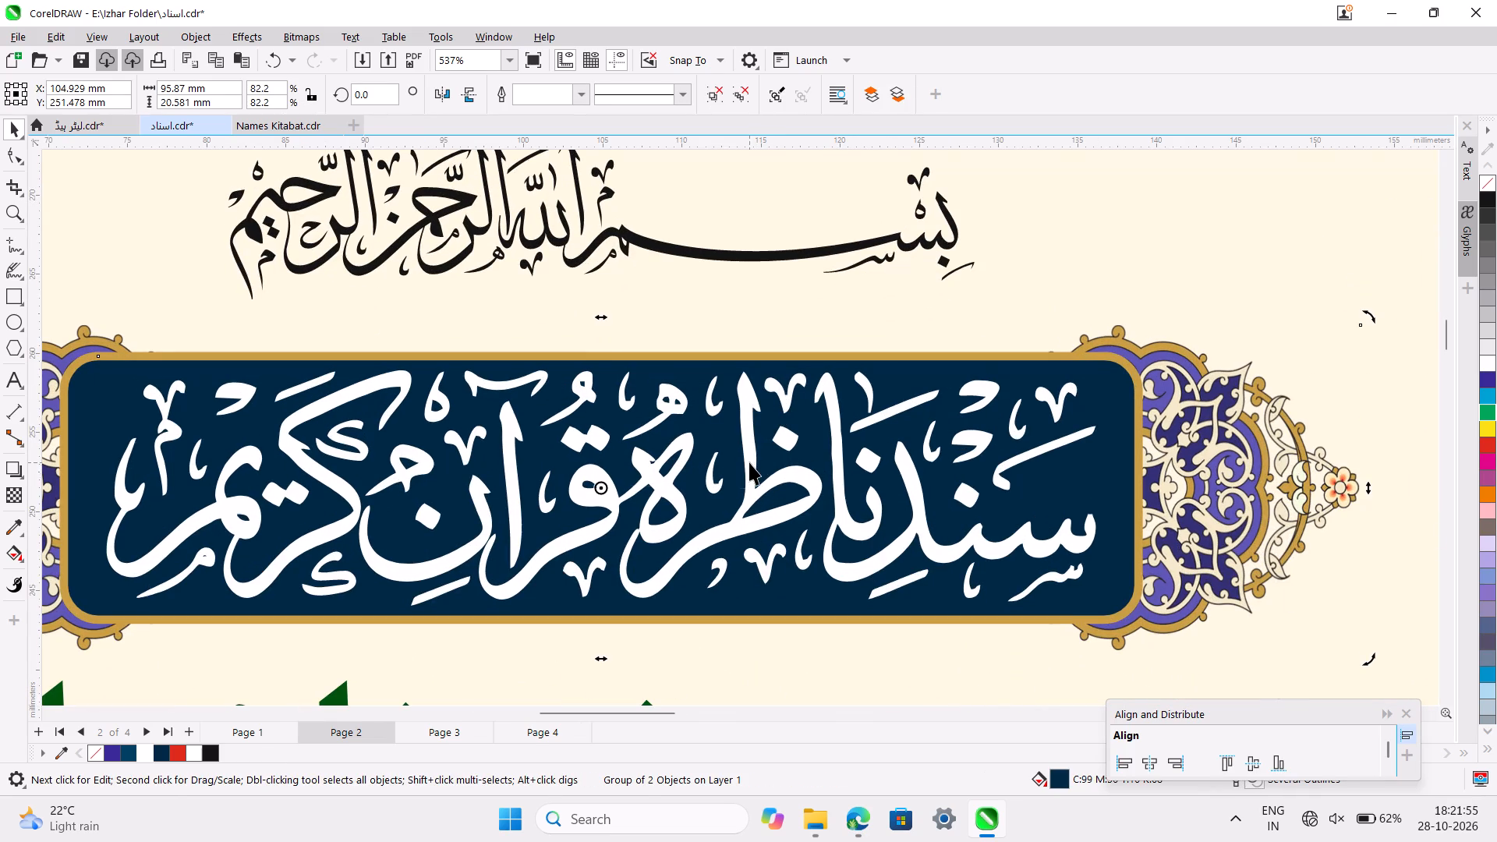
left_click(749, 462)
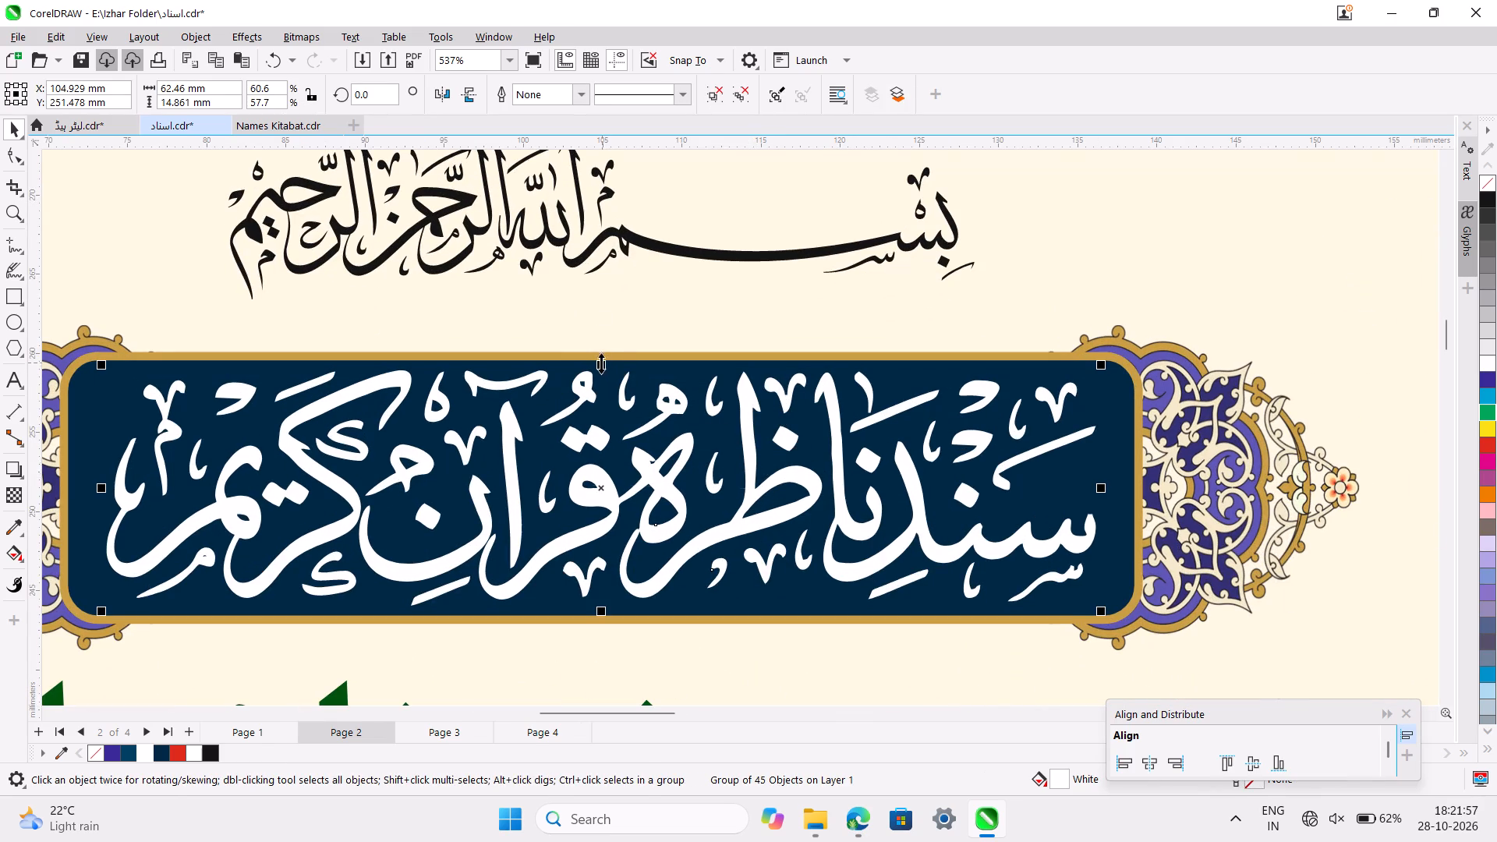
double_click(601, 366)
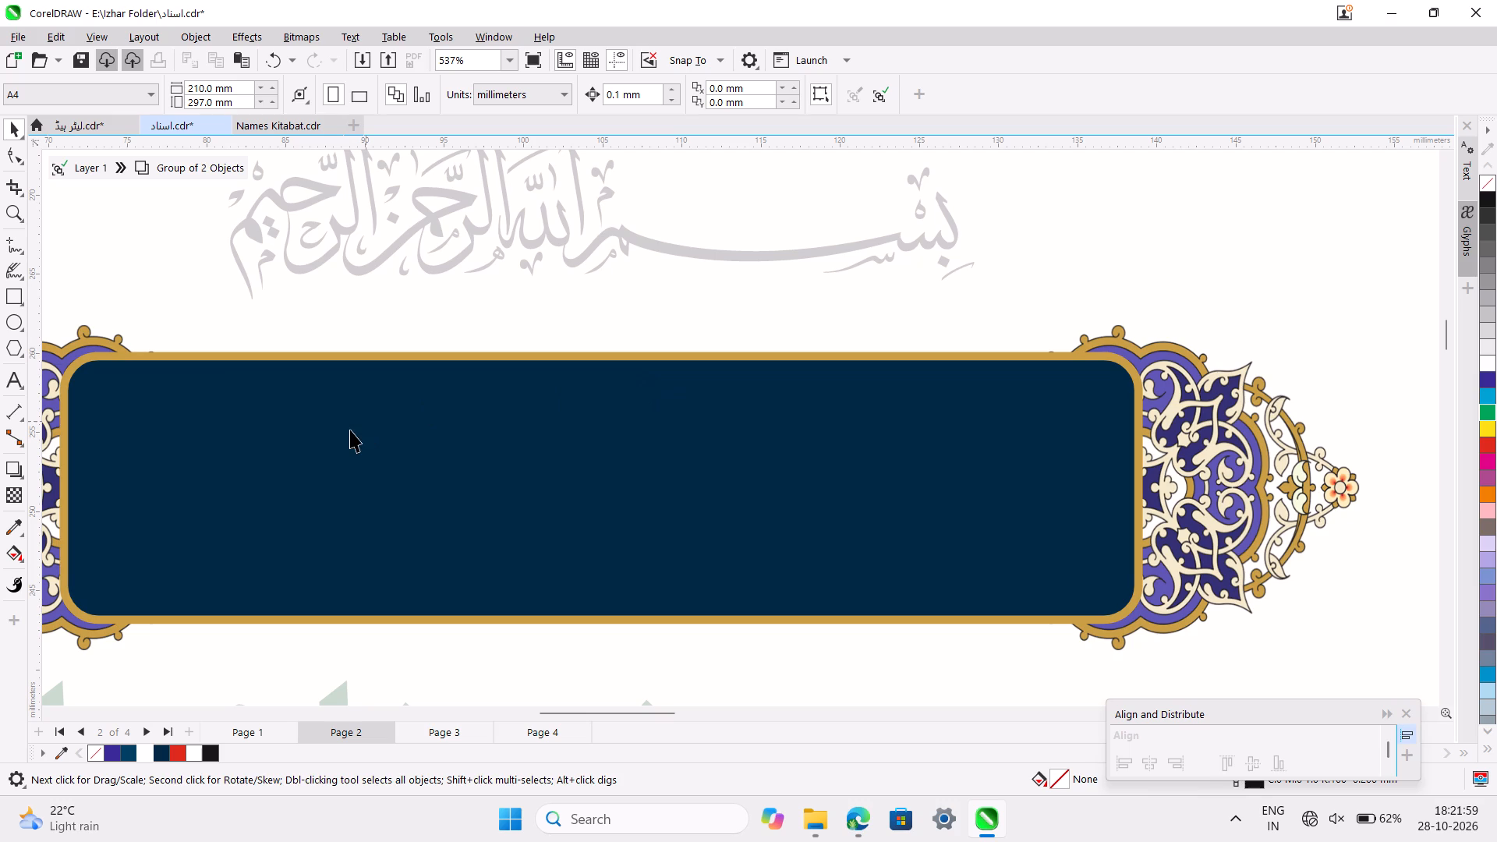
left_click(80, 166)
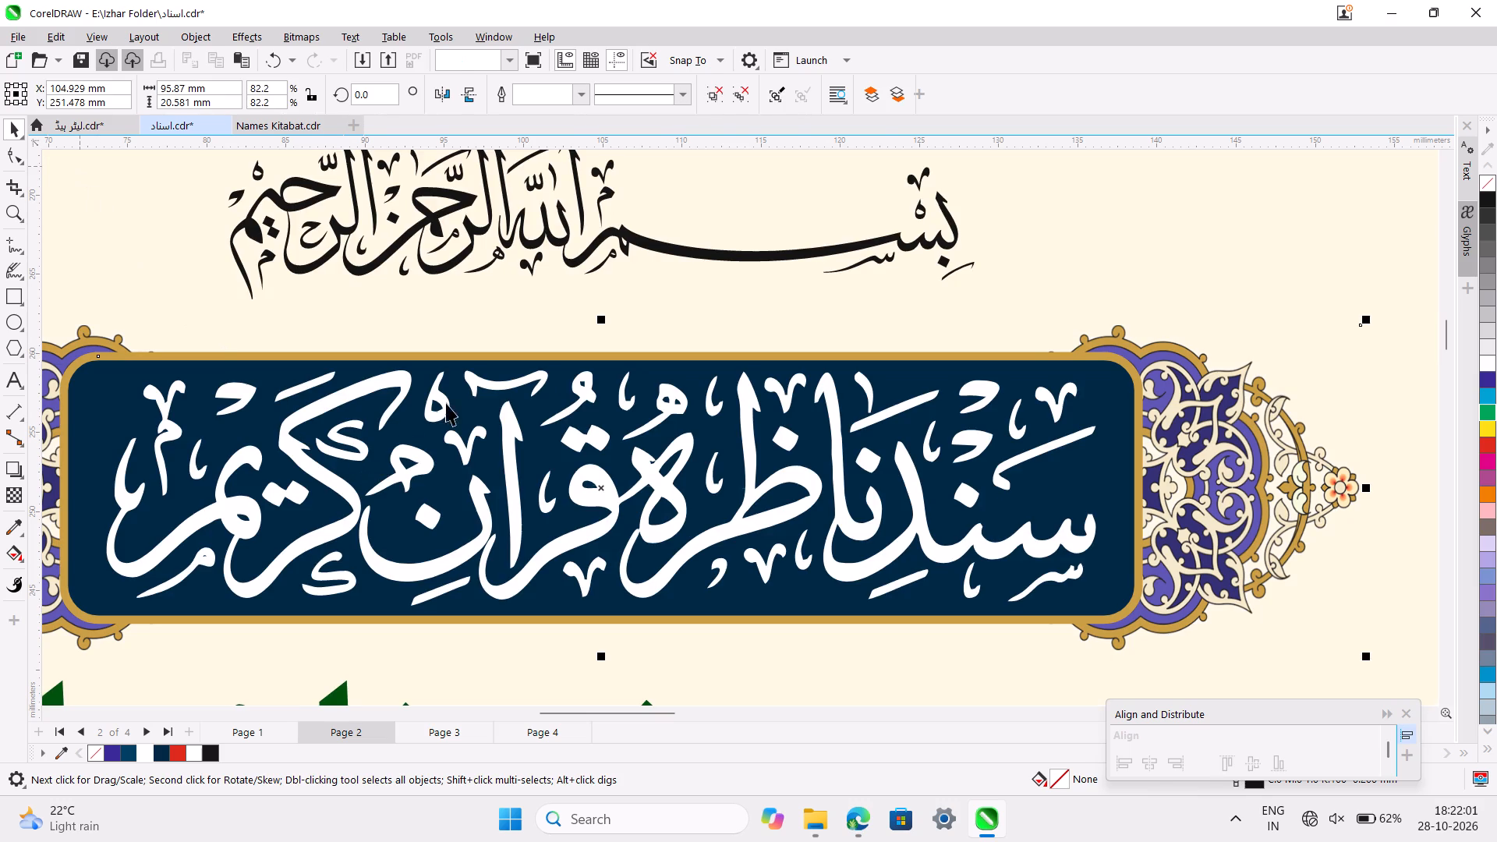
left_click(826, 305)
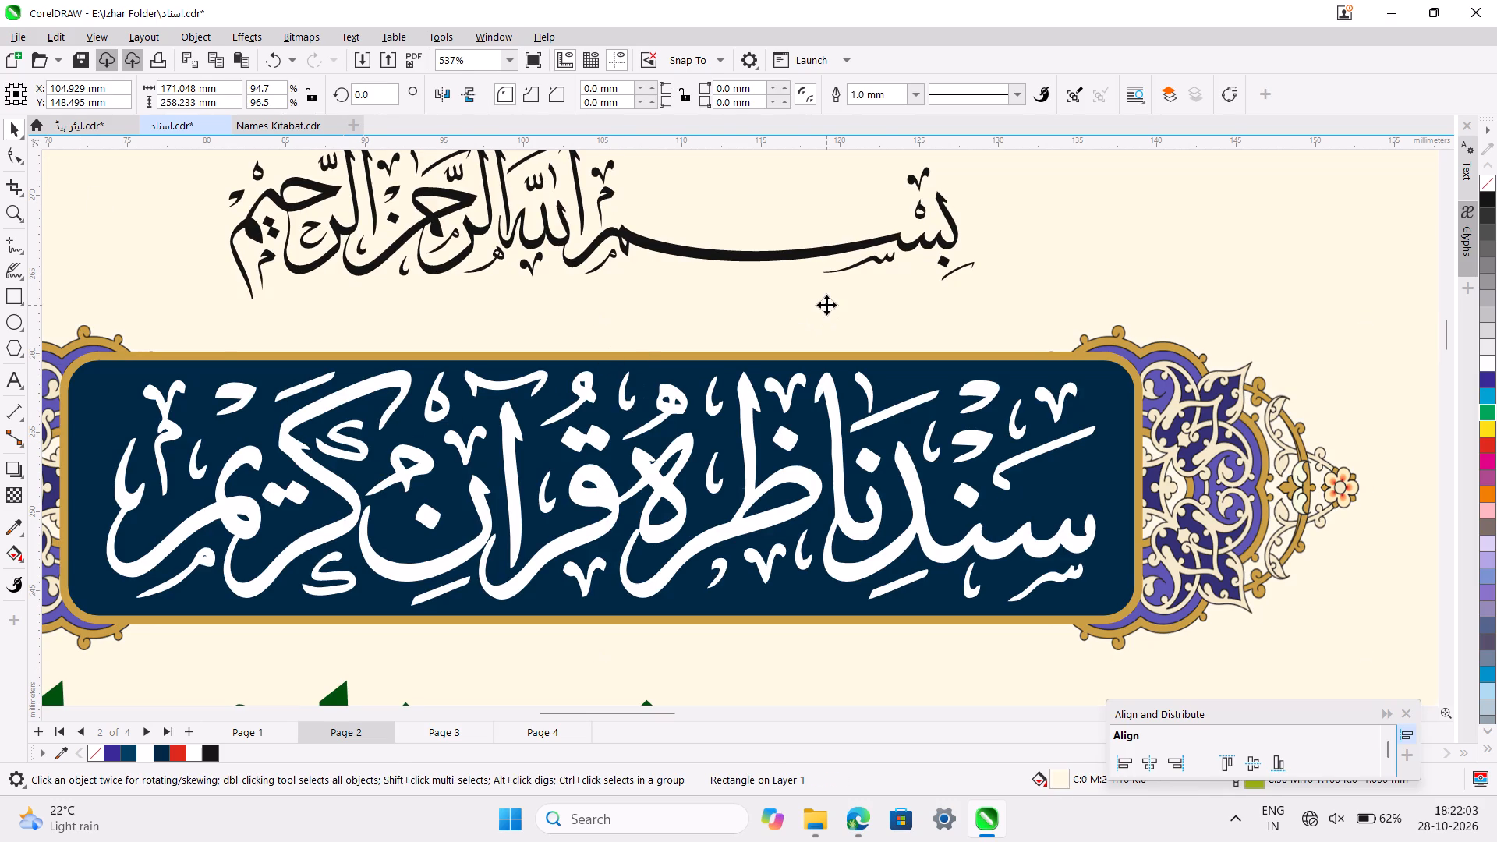
Reduce only the height of the white calligraphy on the header plaque to about 13.5 mm, keeping it vertically centred.
left_click(835, 438)
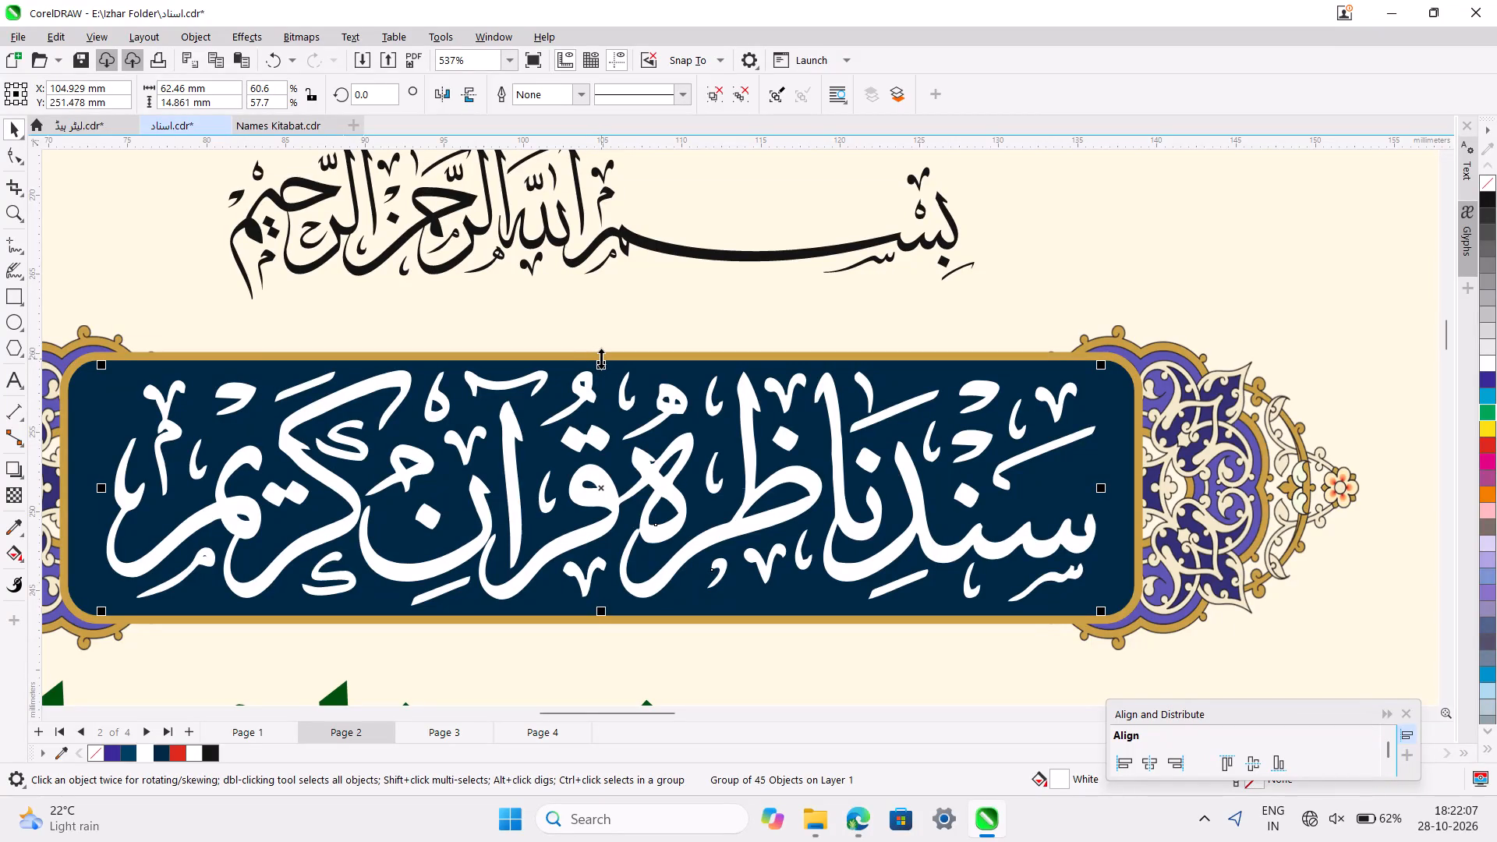
left_click_drag(601, 359, 601, 367, "shift")
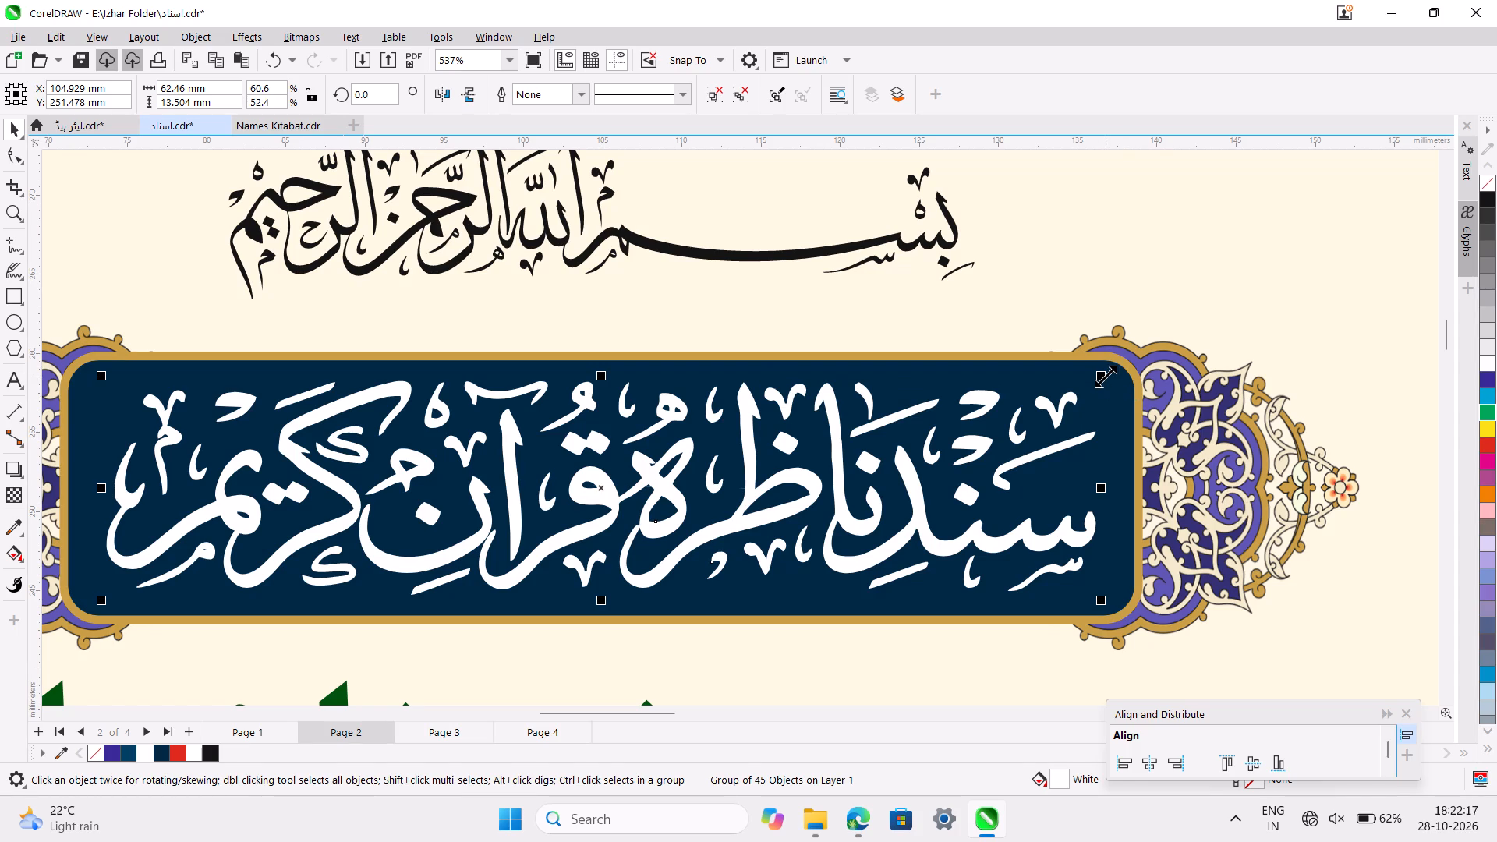
Enlarge the header calligraphy proportionally about its centre to about 64.5 mm wide and centre it horizontally on the page.
left_click_drag(1106, 377, 1110, 371, "shift")
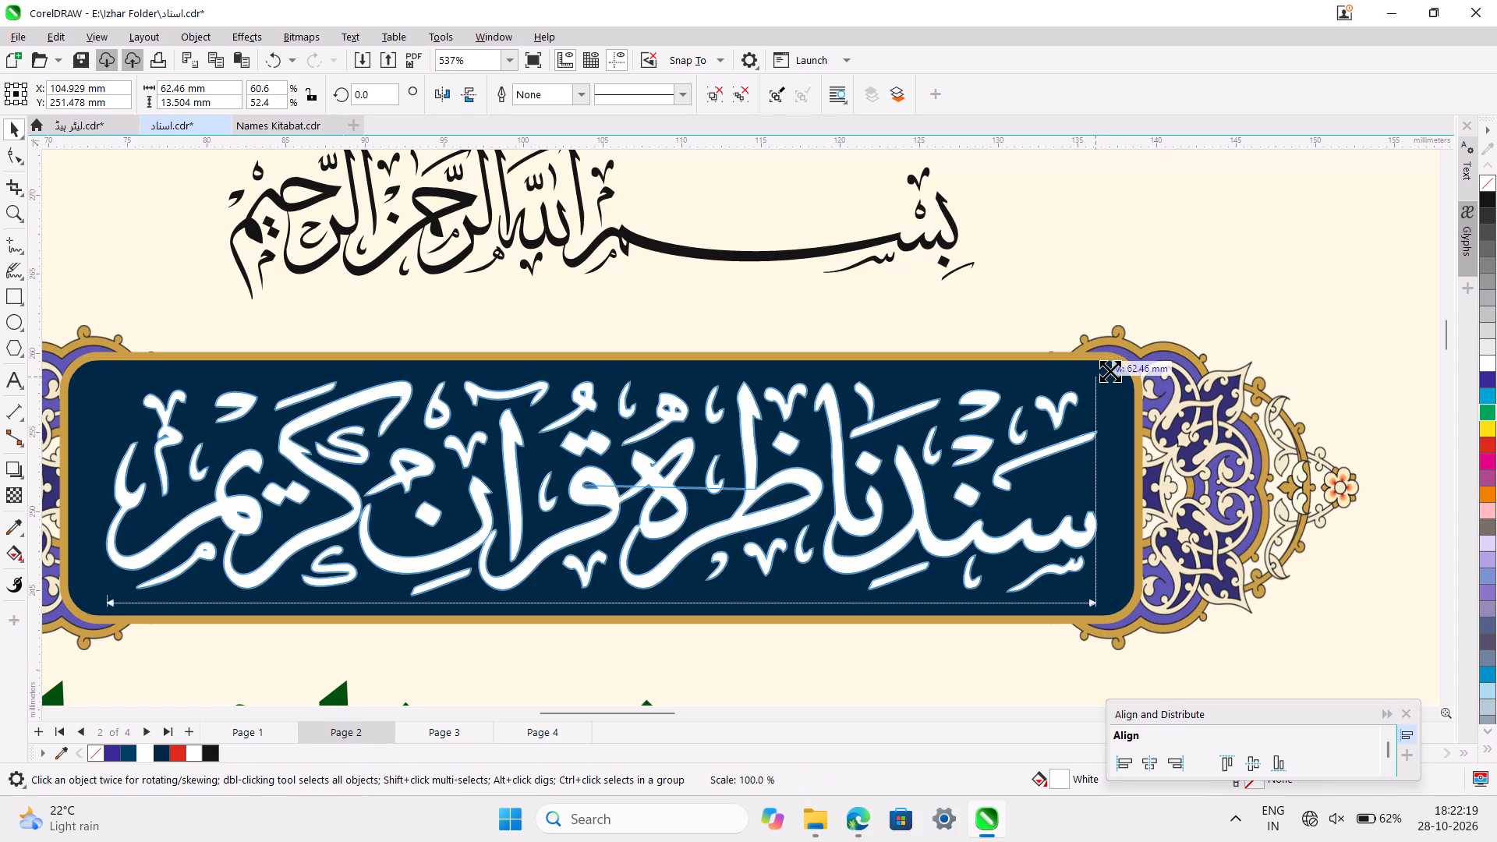
left_click_drag(1110, 371, 1122, 367, "shift")
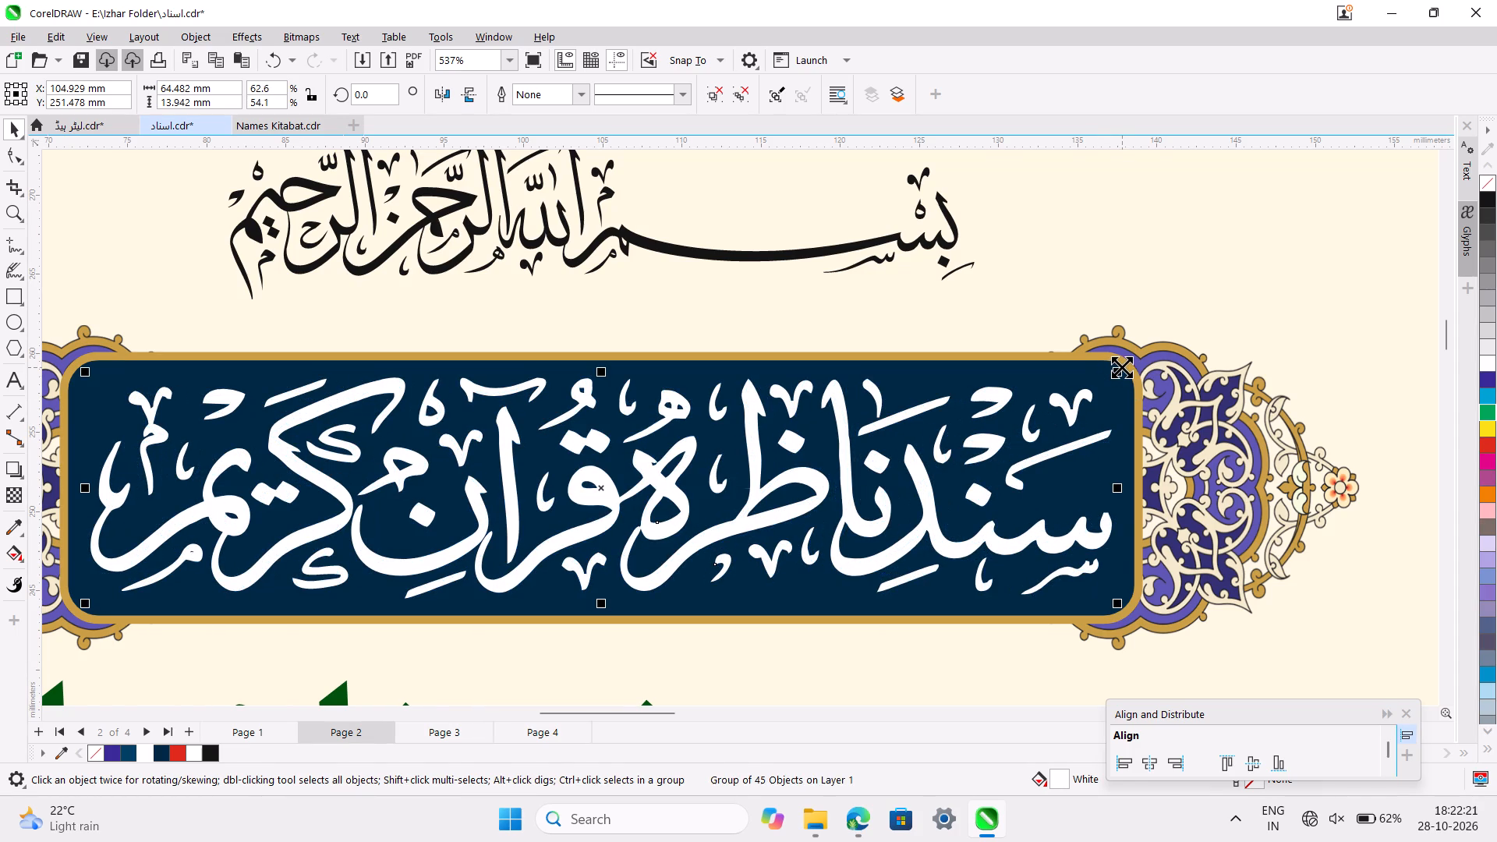
scroll(1126, 538, "down", 5, "ctrl")
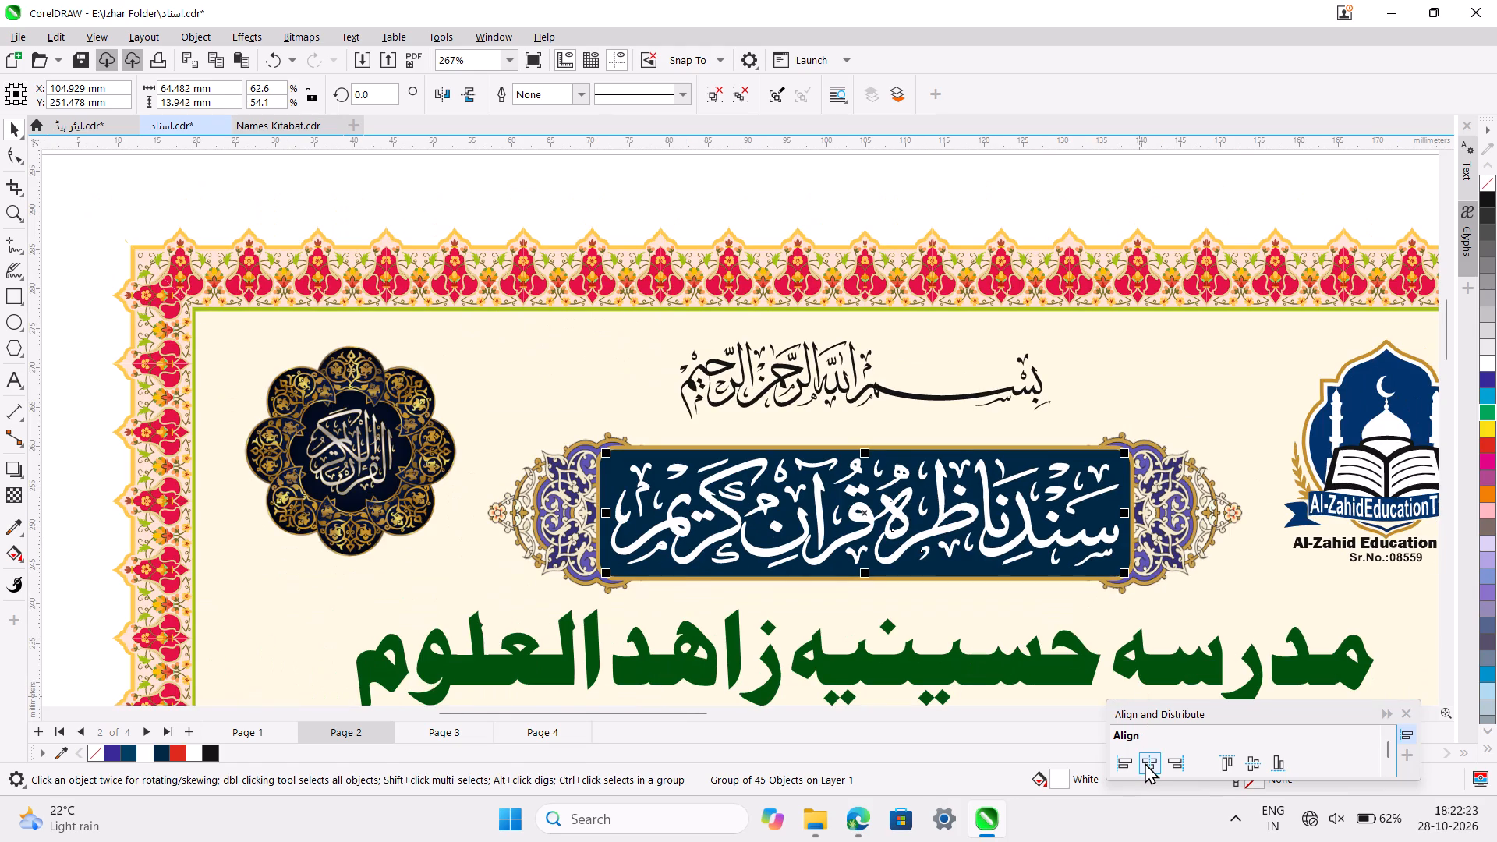
left_click(1145, 762)
scroll(947, 500, "down", 3, "ctrl")
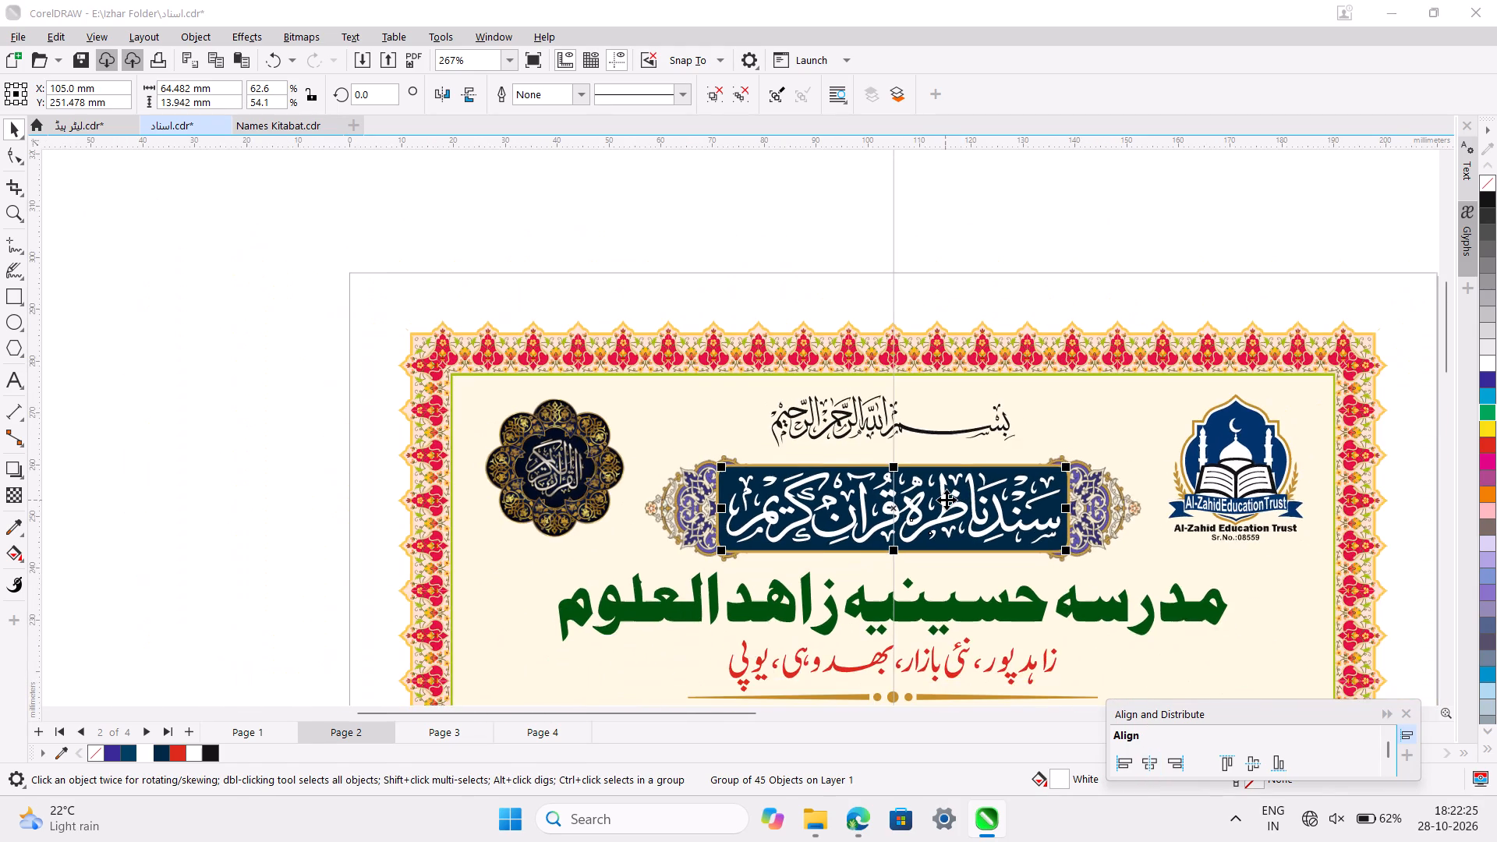
scroll(947, 500, "down", 2, "ctrl")
left_click(418, 440)
In the body paragraph, replace the words حفظ و تجوید before میں داخل ہوکر with ناظرہ قرآن.
scroll(418, 440, "down", 4, "ctrl")
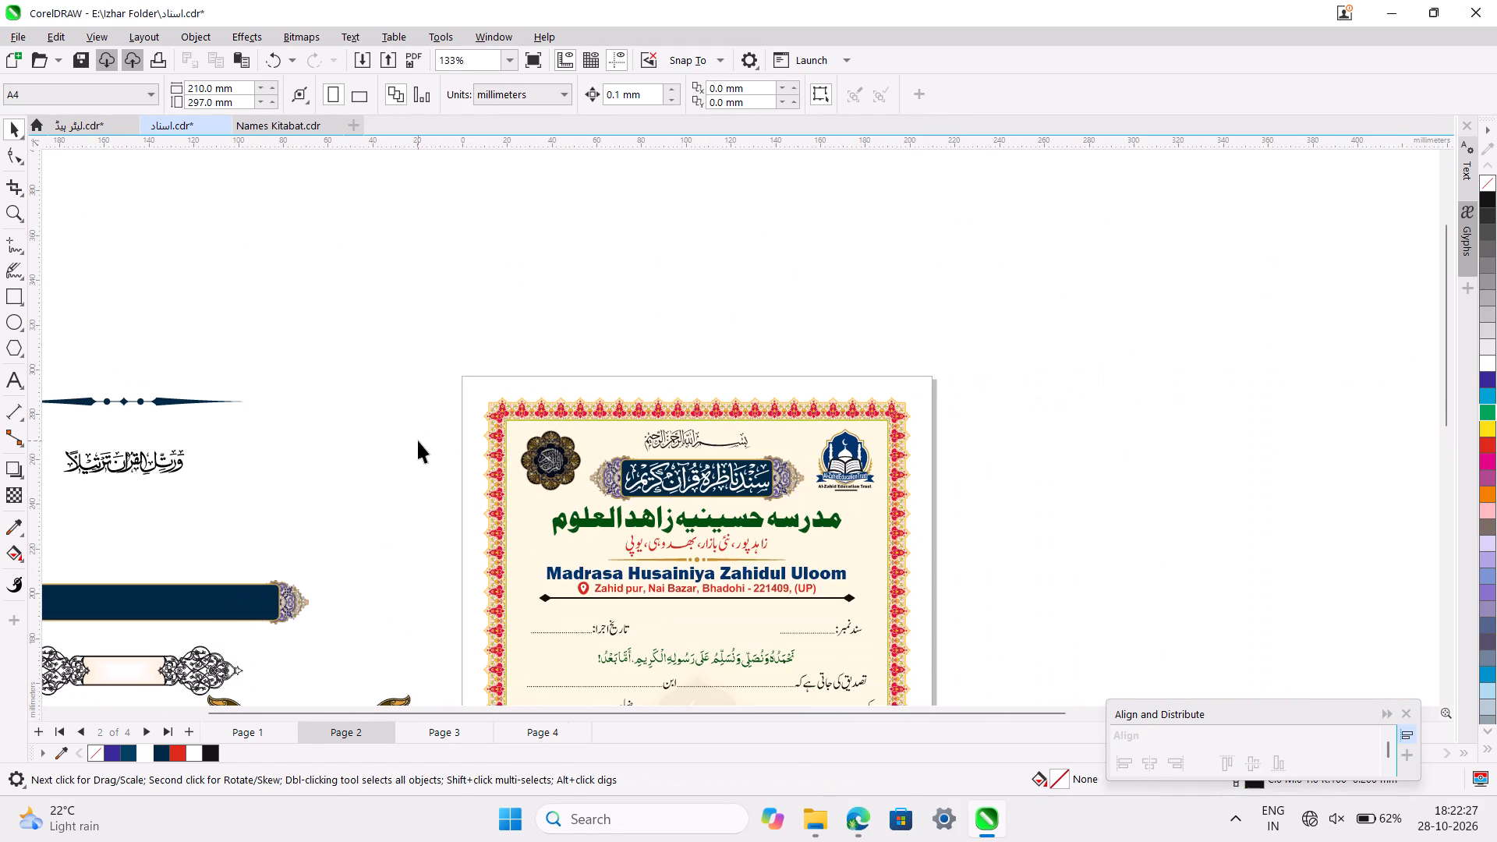
scroll(1021, 518, "down", 2)
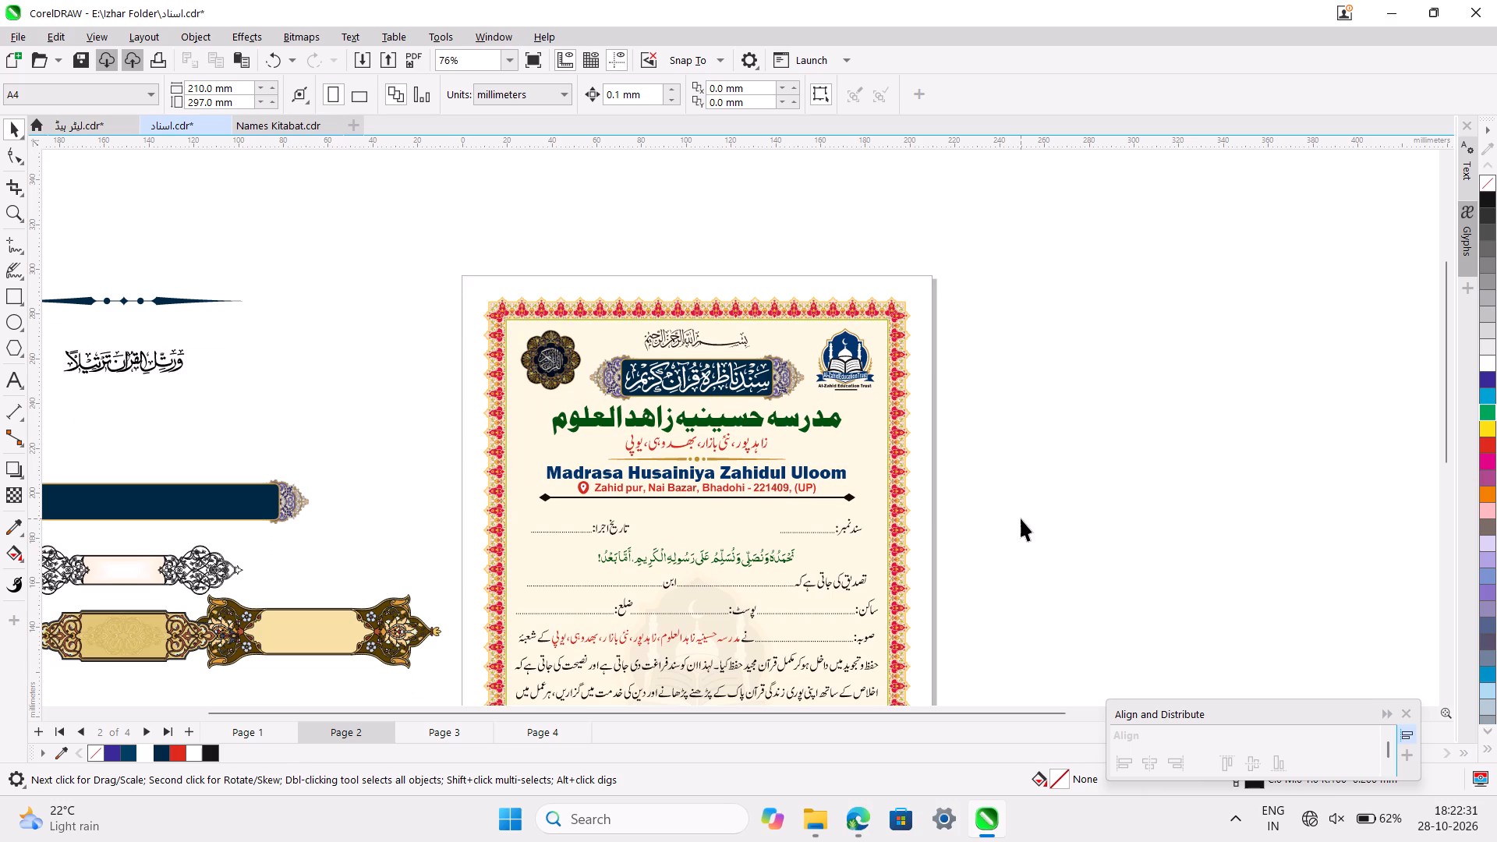
scroll(1021, 518, "down", 2)
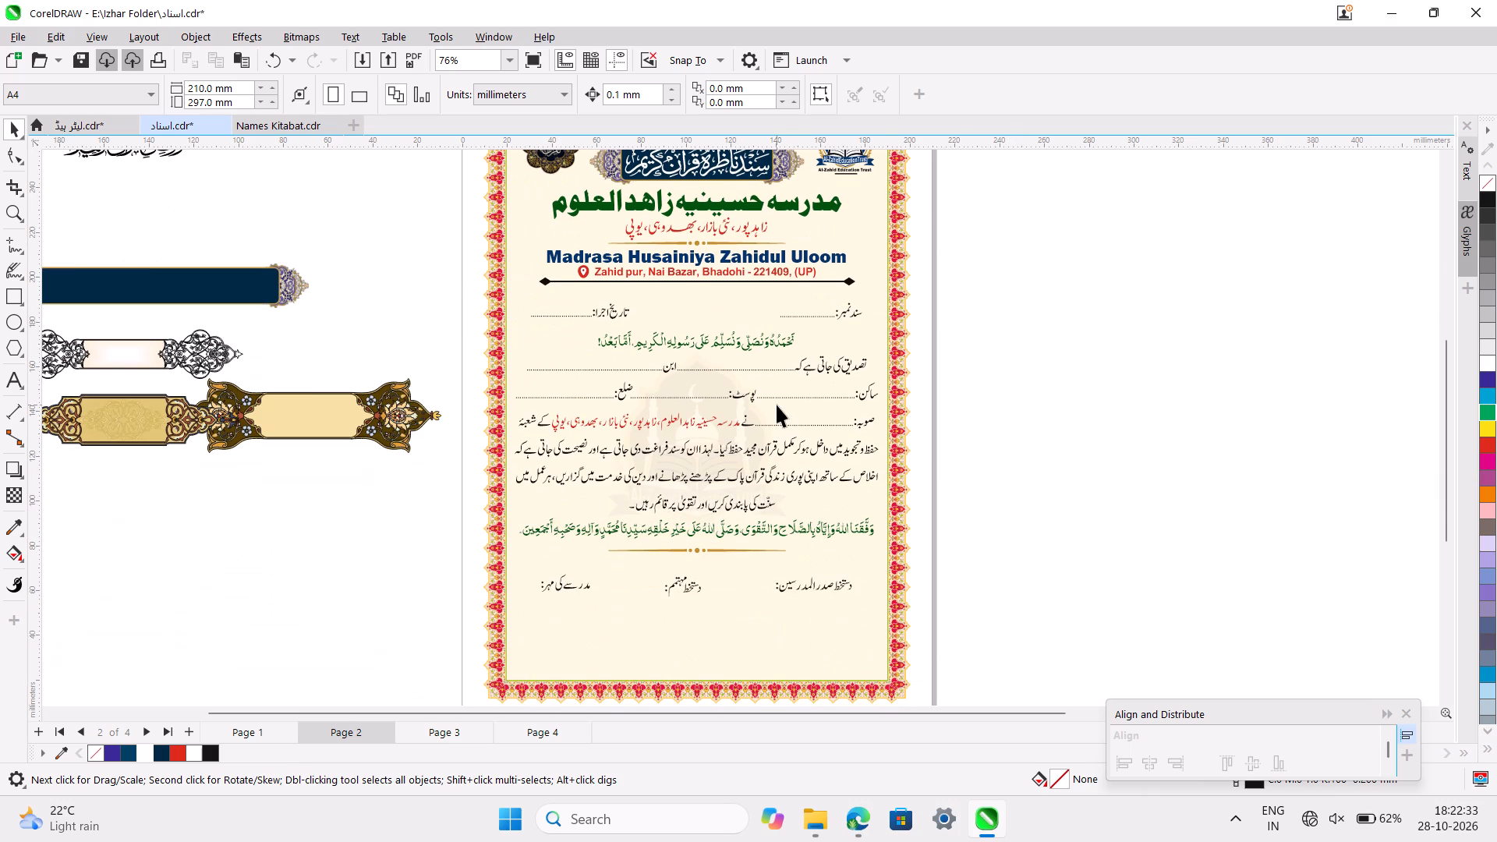
scroll(777, 405, "up", 3, "ctrl")
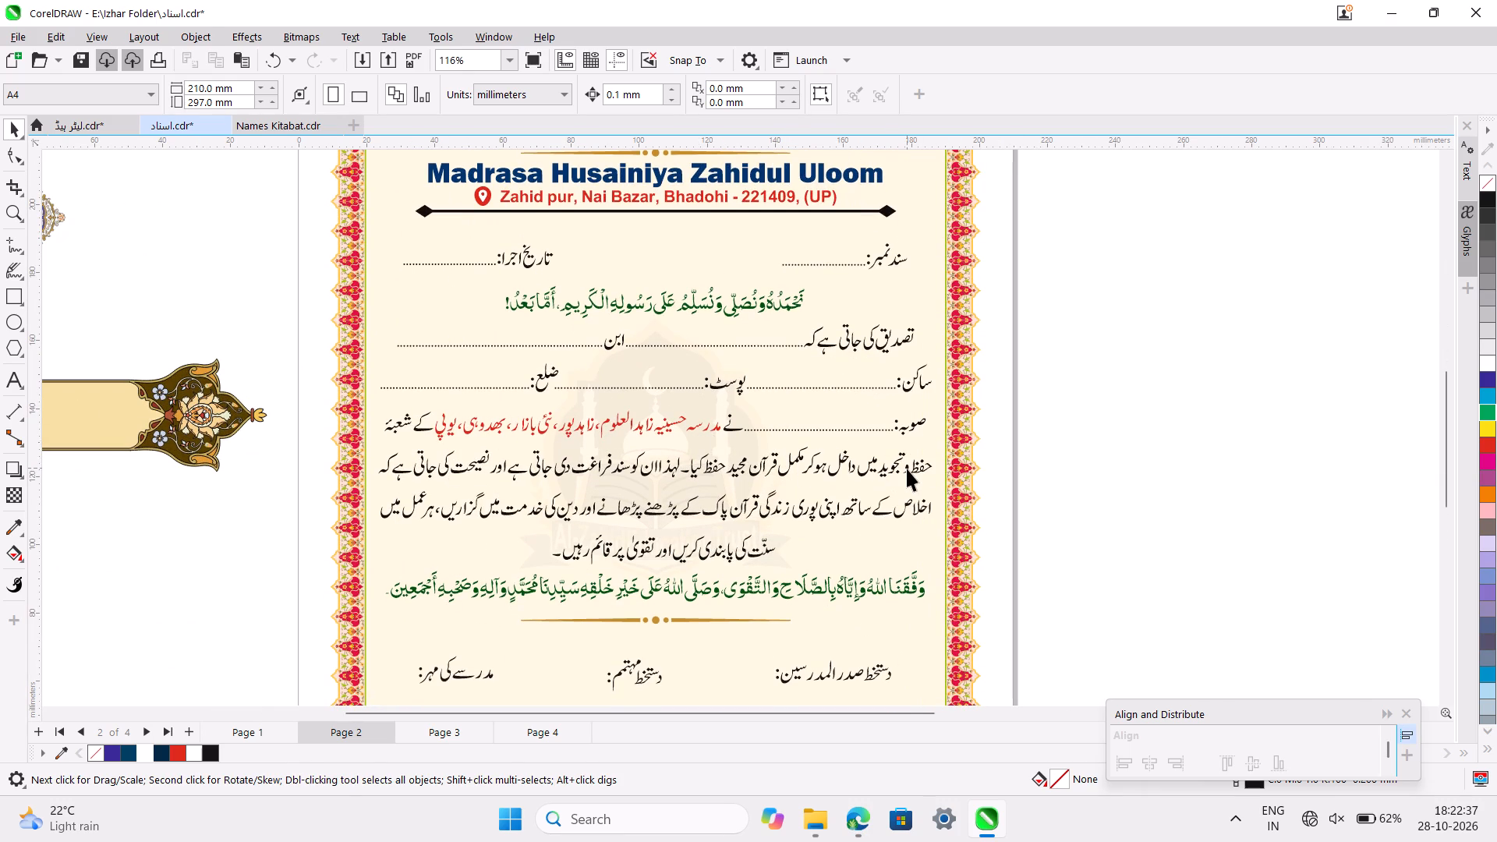
scroll(907, 469, "up", 3, "ctrl")
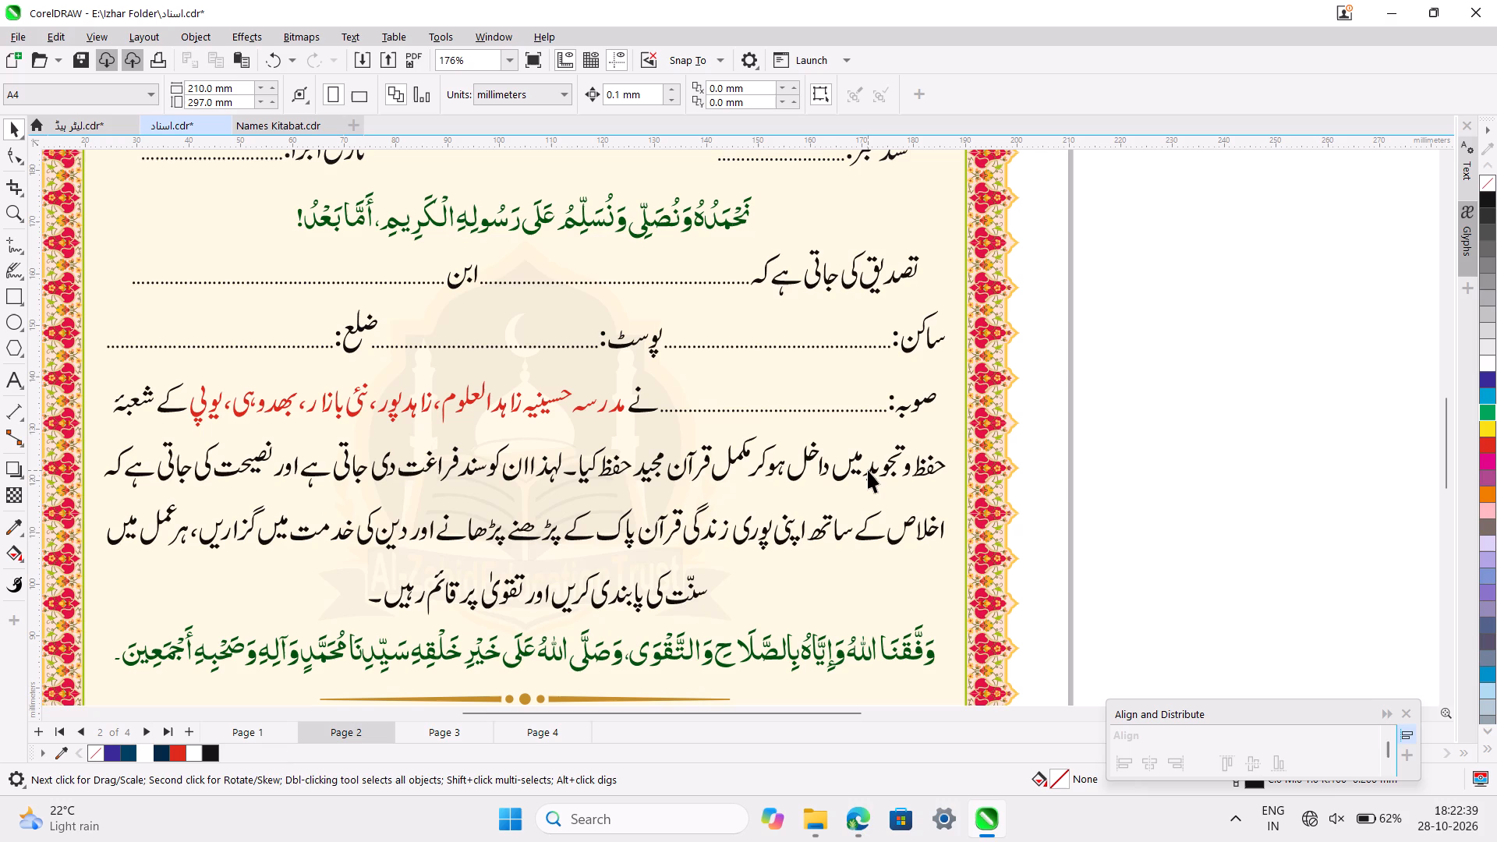
double_click(872, 469)
scroll(872, 469, "up", 4, "ctrl")
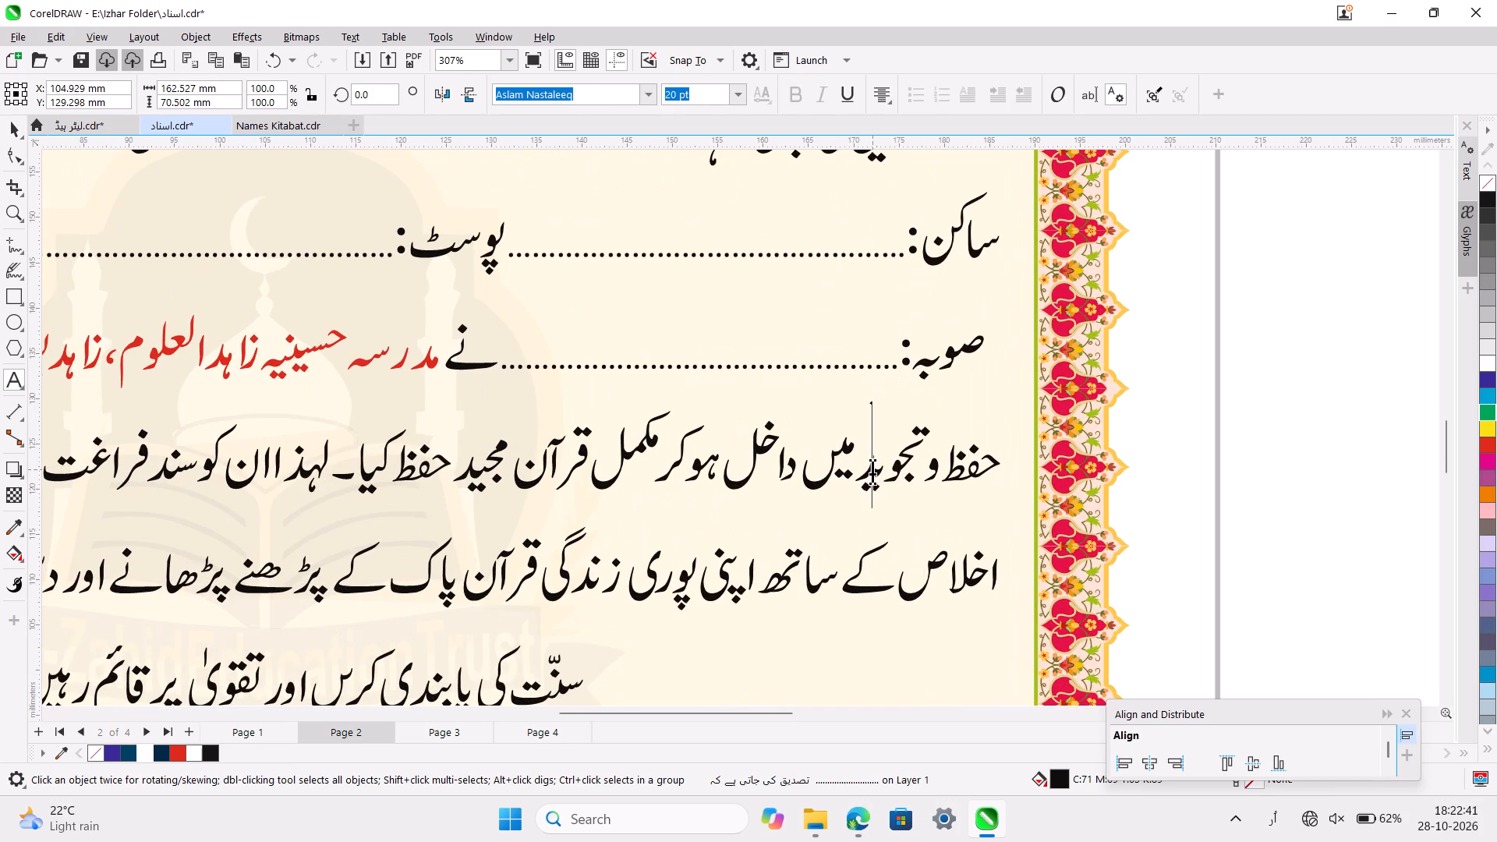
key("Right")
key("BackSpace")
key("BackSpace")
key("BackSpace")
key("BackSpace")
key("BackSpace")
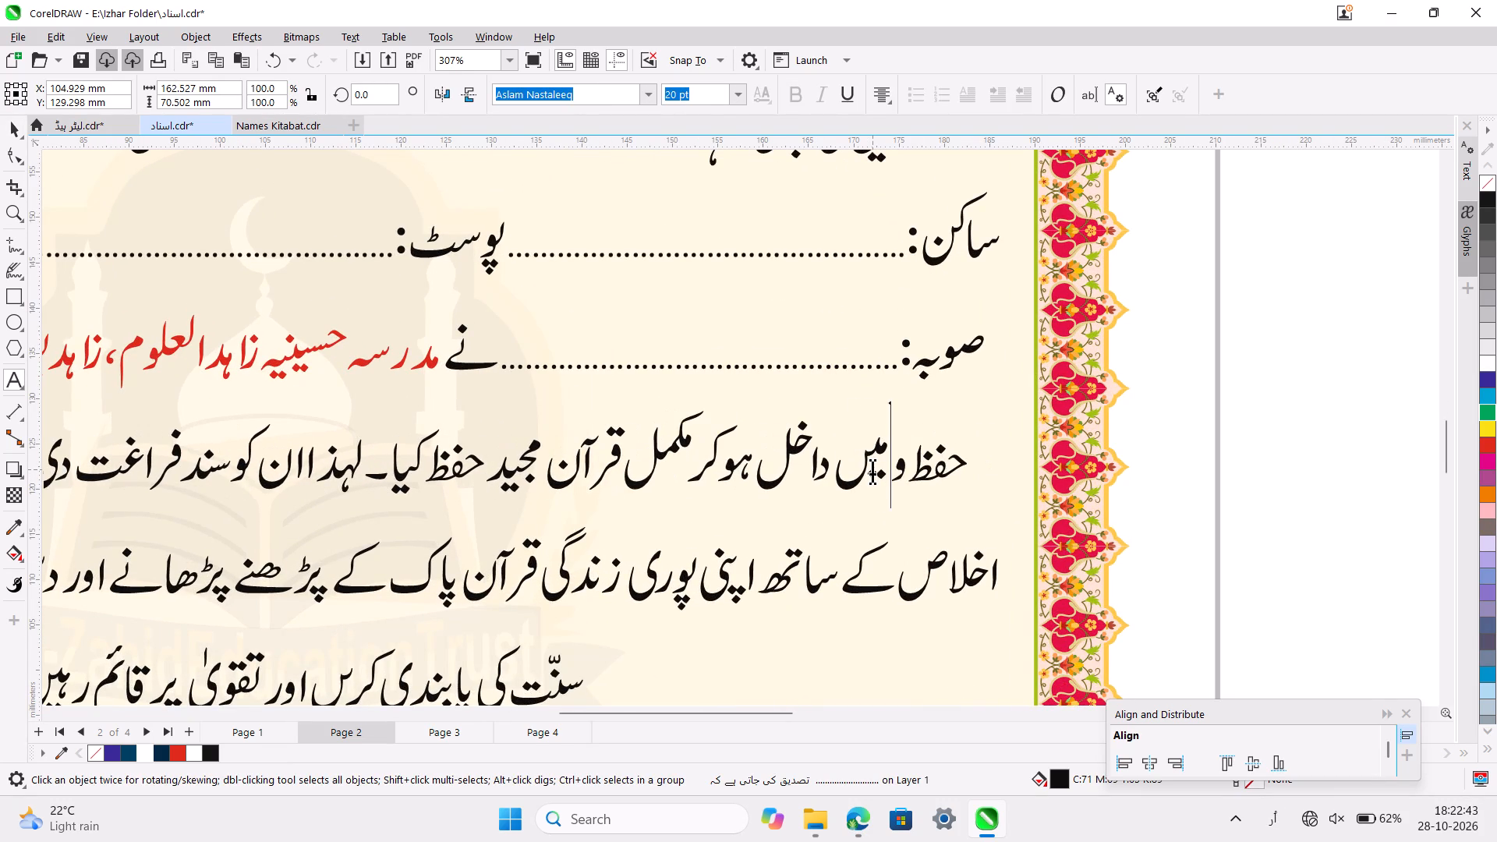
key("BackSpace")
key("BackSpace")
key("BackSpace")
key("BackSpace")
key("BackSpace")
key("BackSpace")
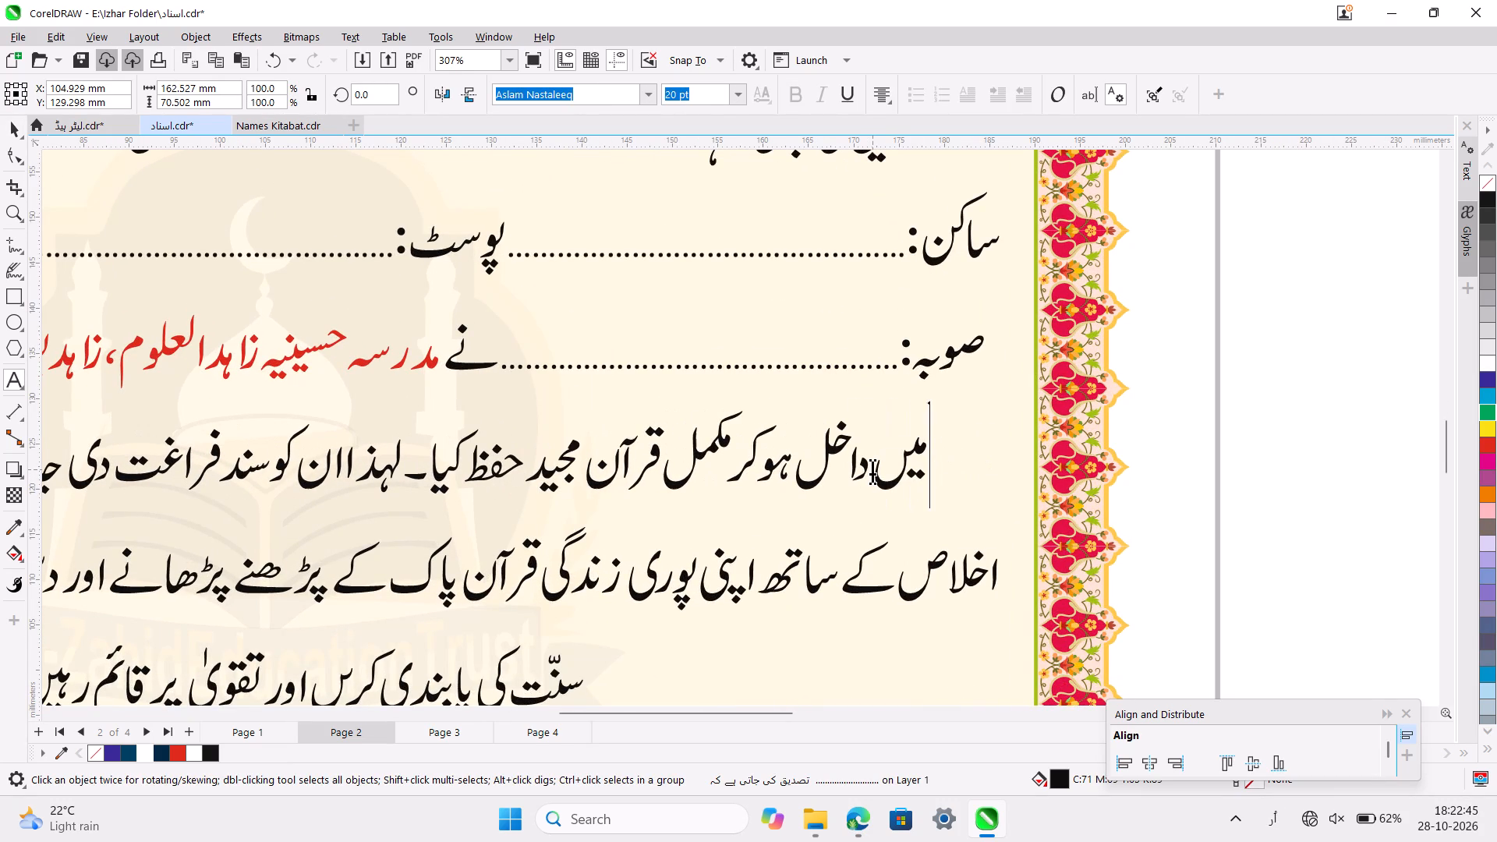
key("super+space")
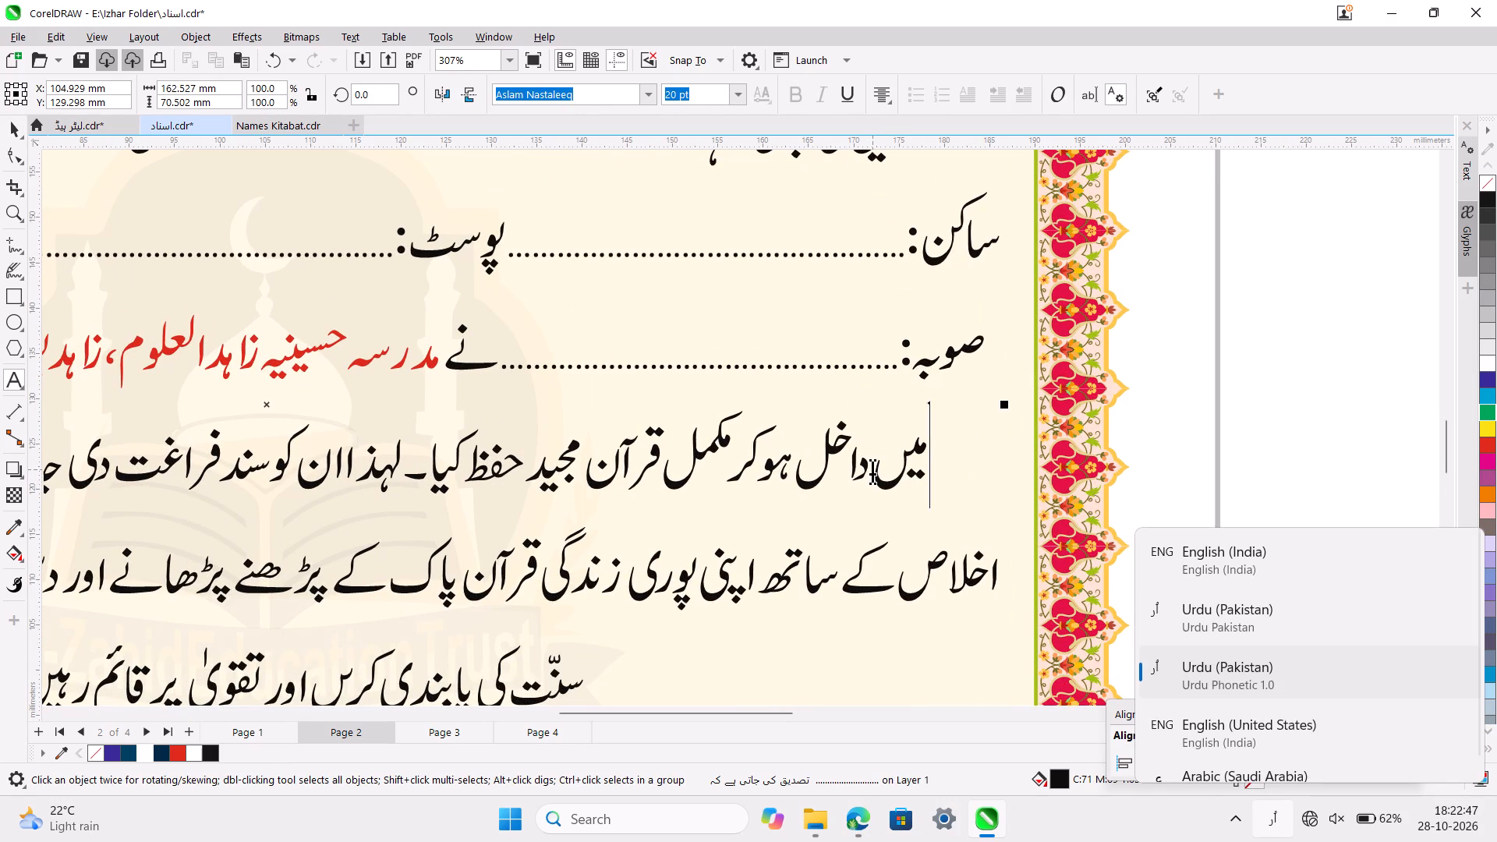
type("ناظرہ")
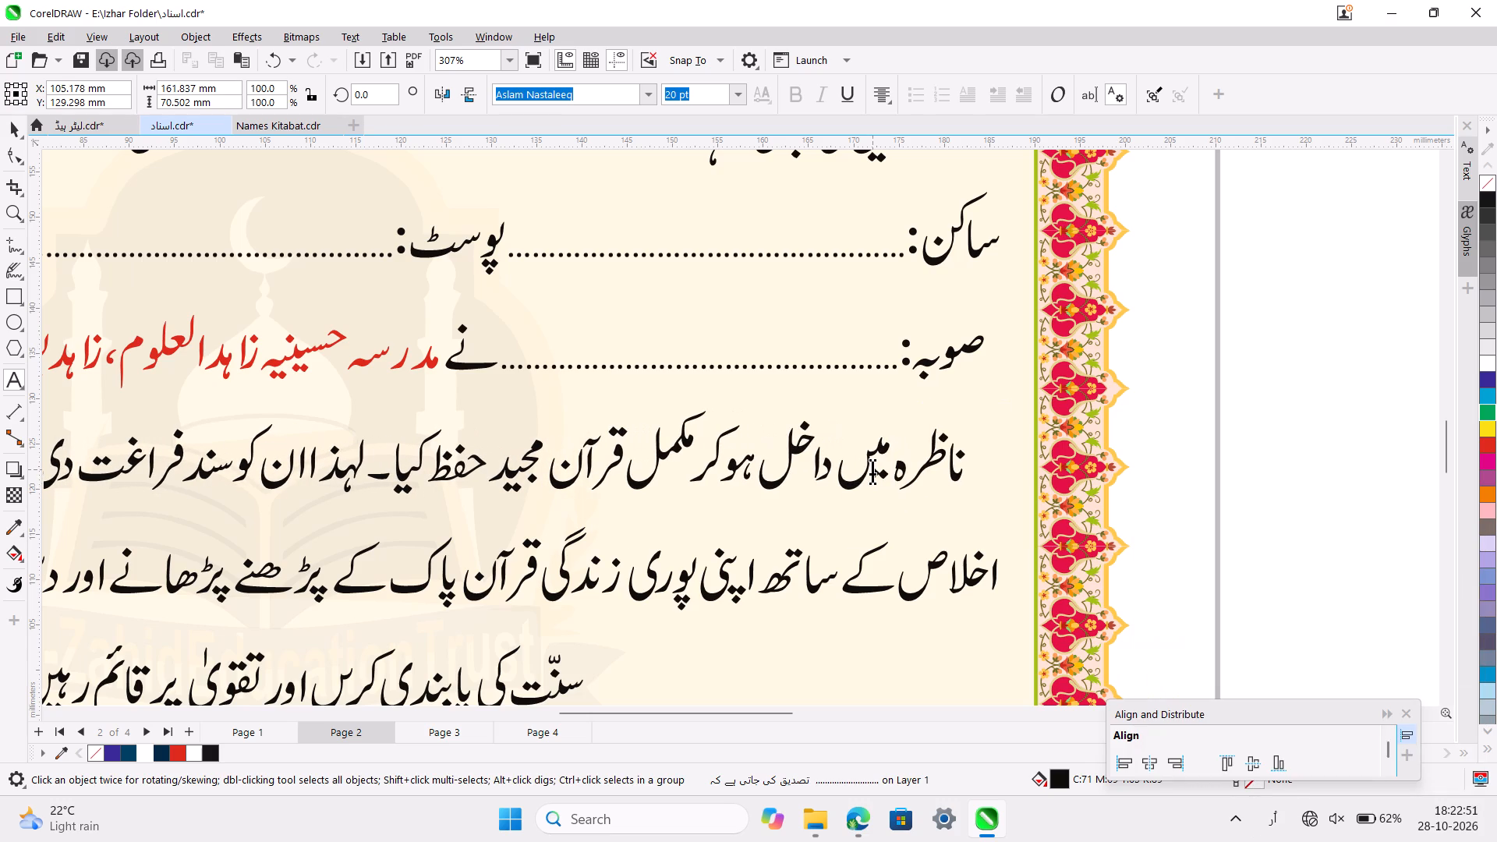
key("space")
type("قرآ")
type("ن")
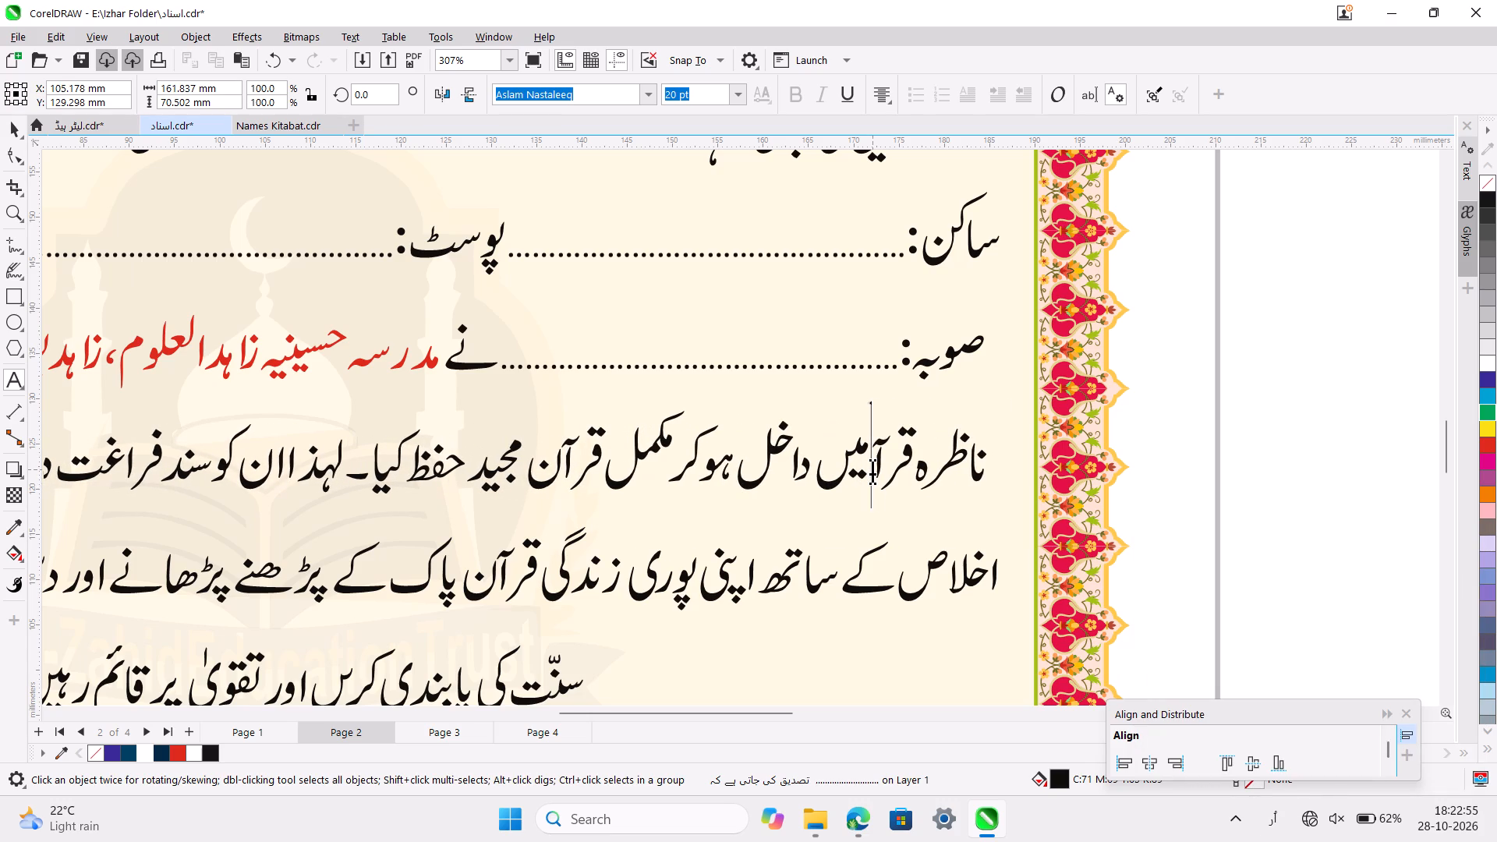
key("space")
Replace the word مکمل after داخل ہوکر in the body paragraph with ناظرہ.
scroll(872, 469, "down", 4, "ctrl")
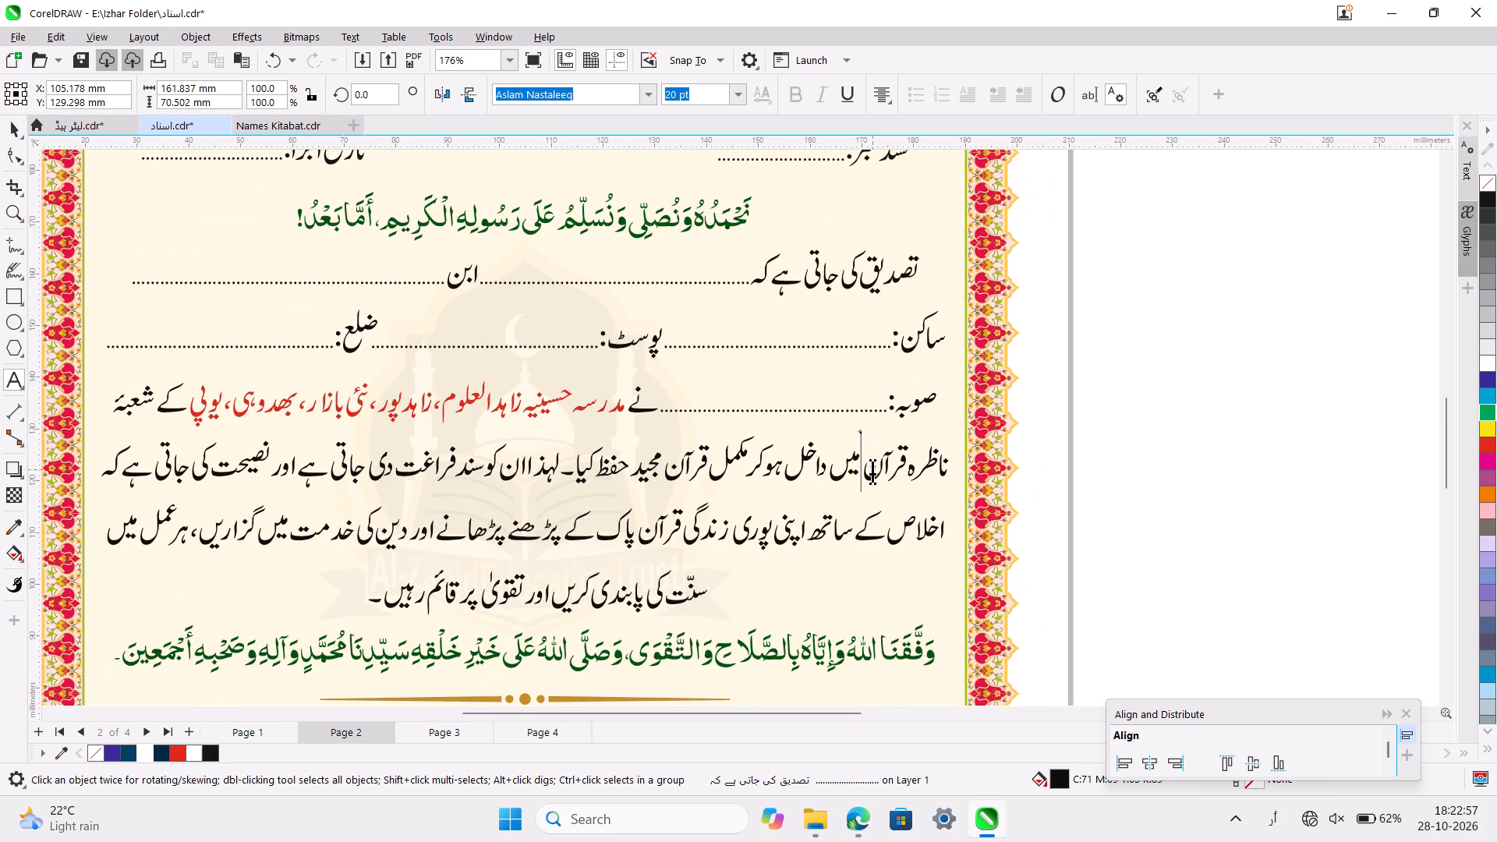
scroll(617, 468, "up", 4, "ctrl")
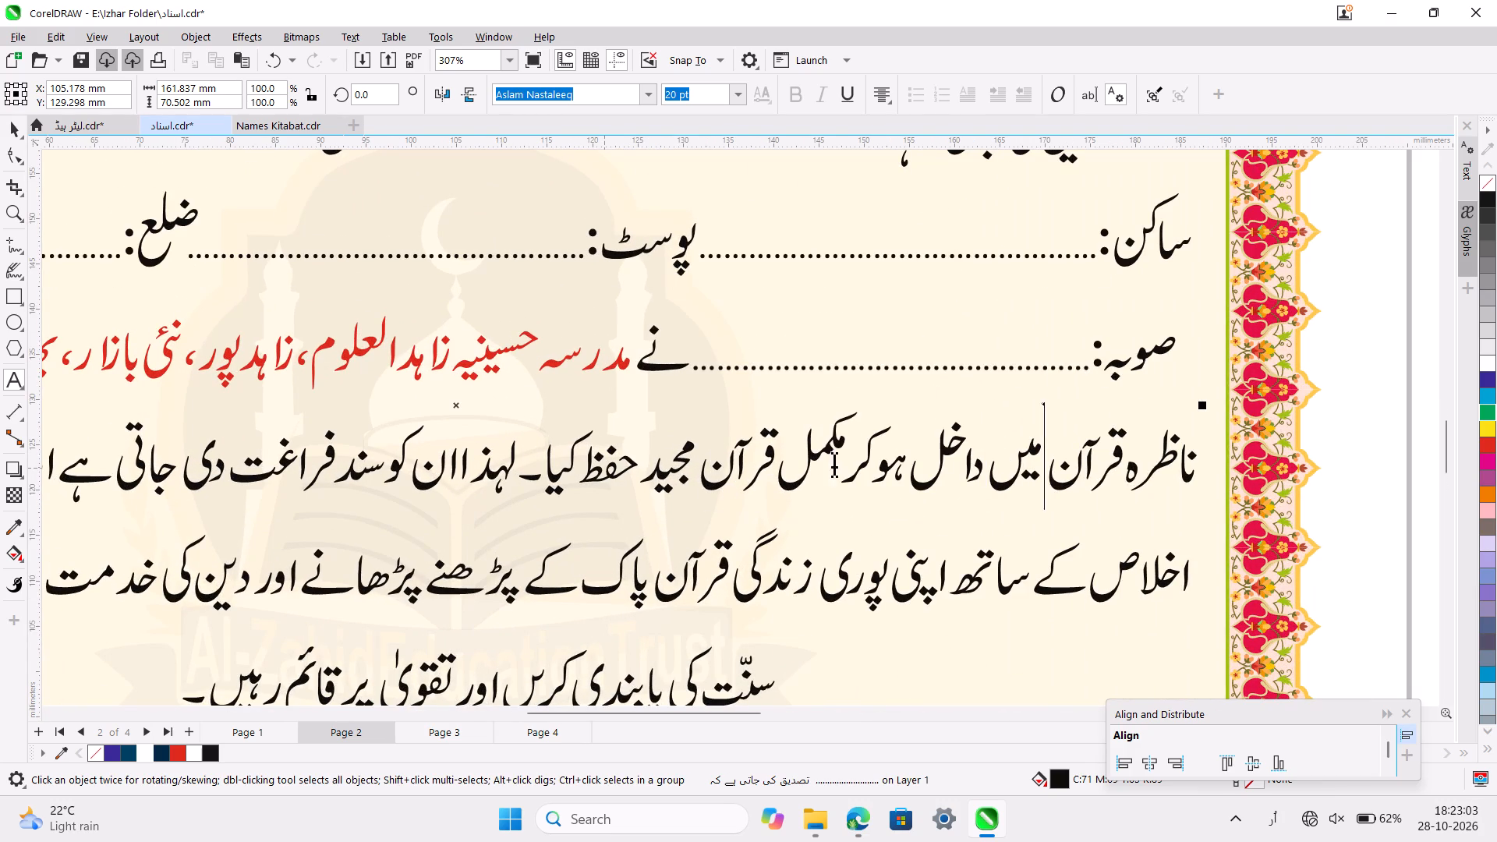
double_click(816, 448)
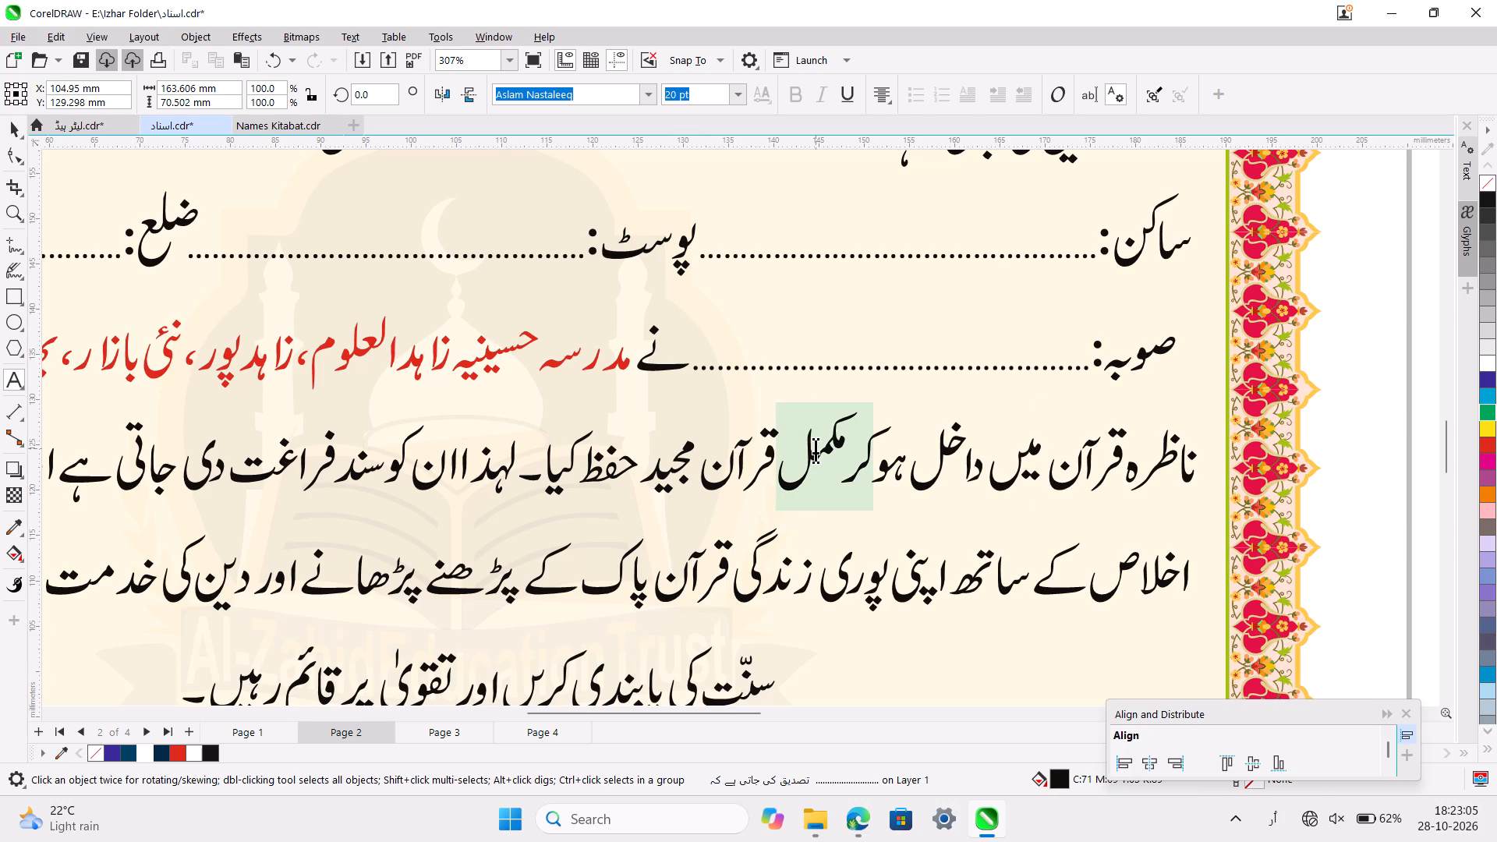
left_click(816, 448)
left_click(782, 465)
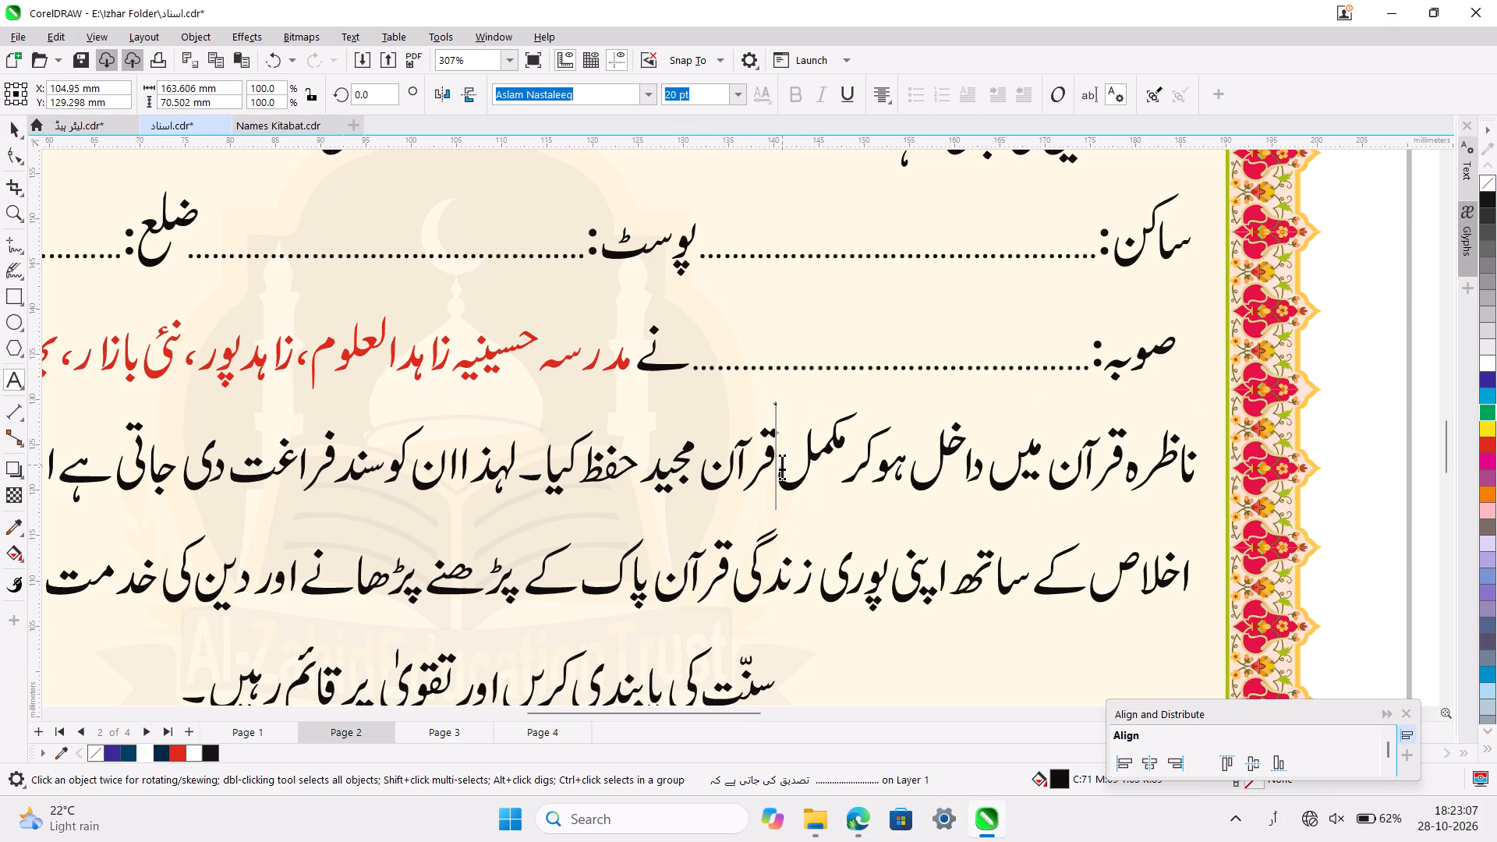
key("ctrl+shift+Right")
key("ctrl+shift+Right")
key("ctrl+shift+Left")
key("ctrl+shift+Left")
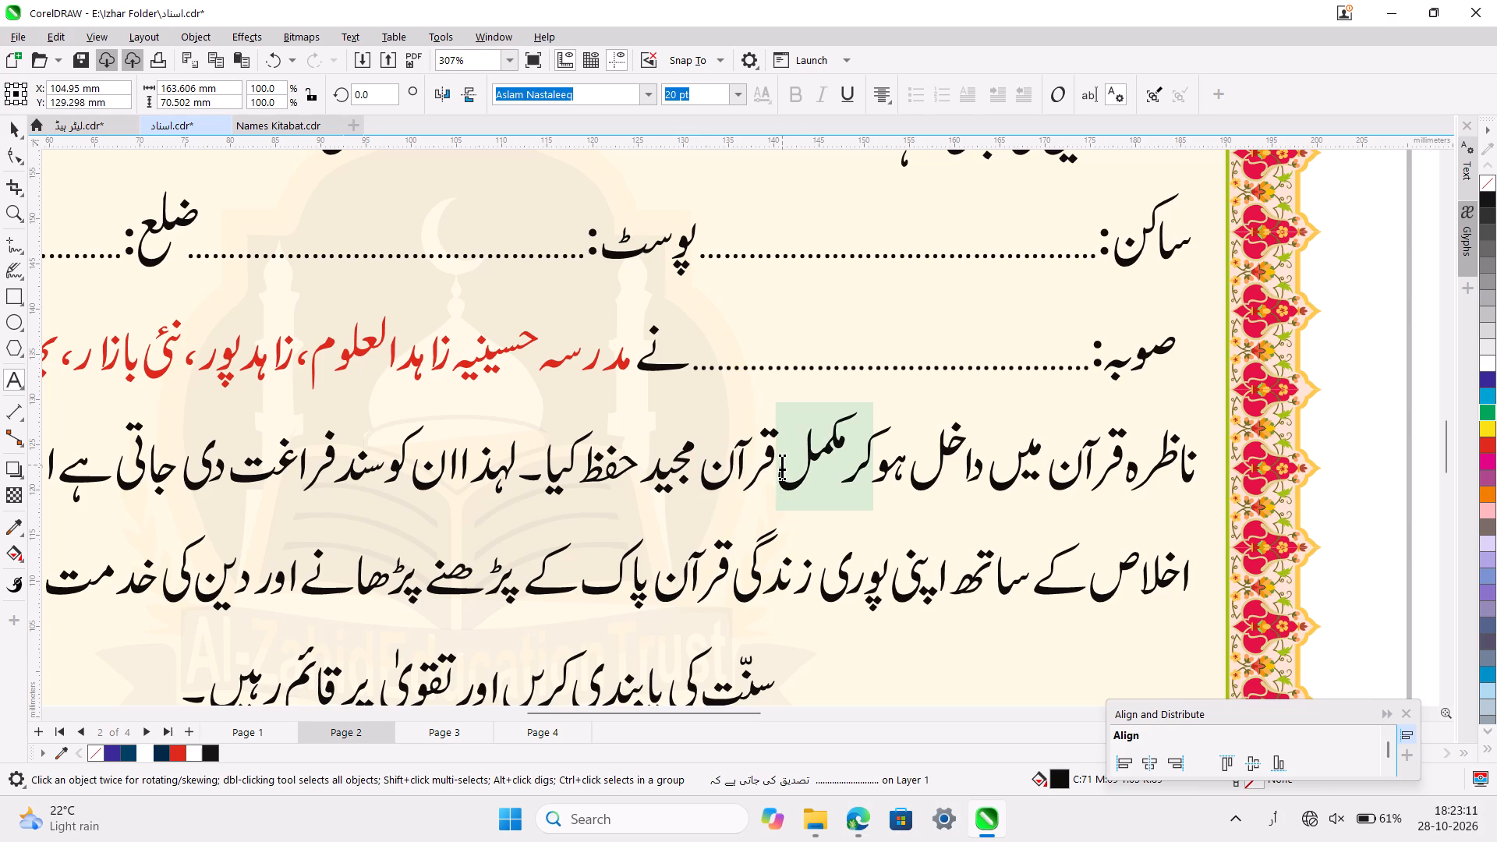
key("shift+Right")
key("shift+Right")
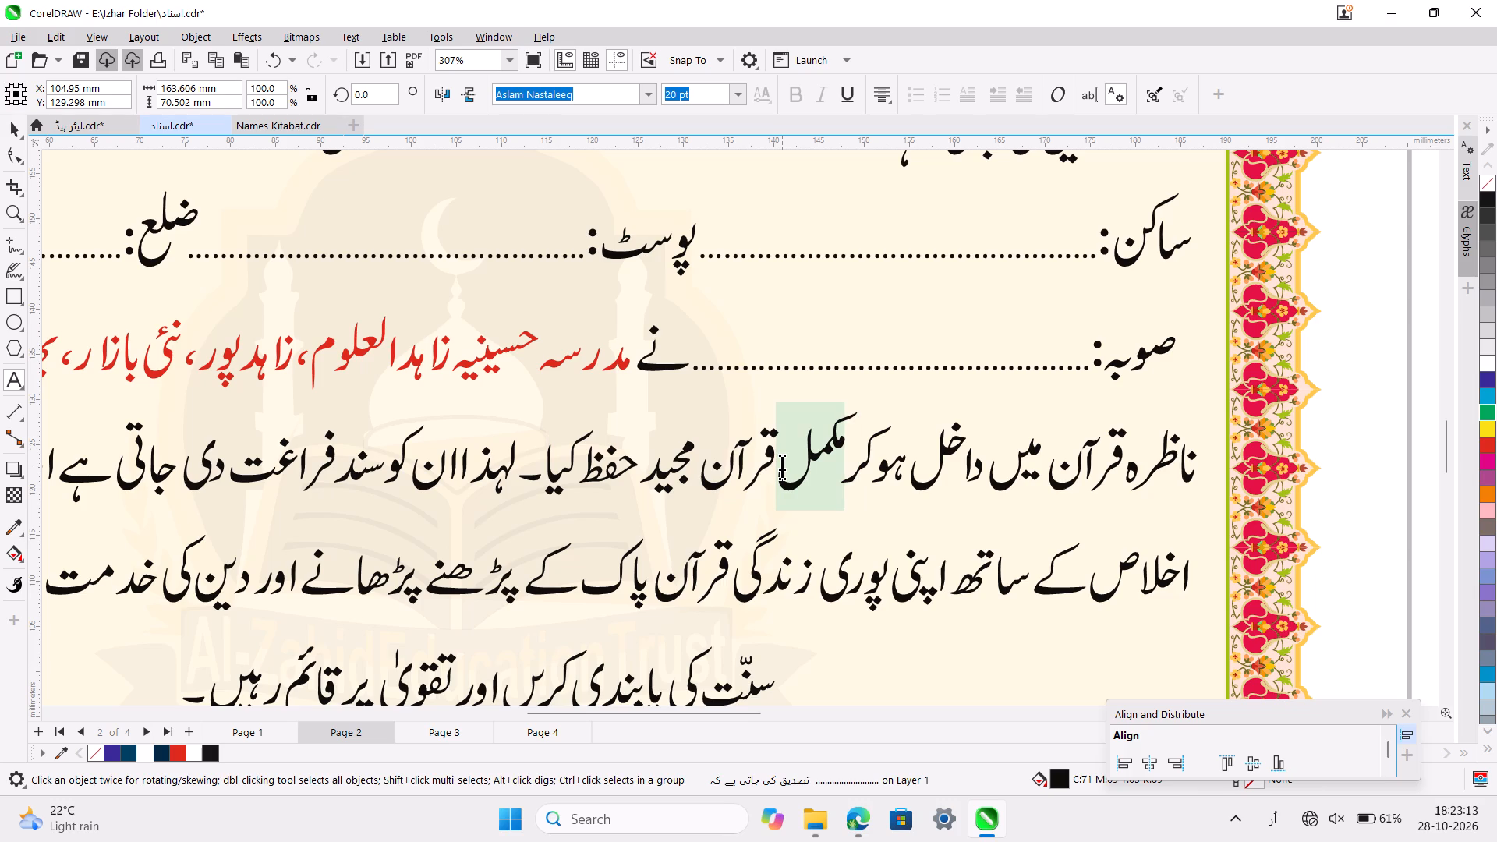
type("اظ")
type("رہ")
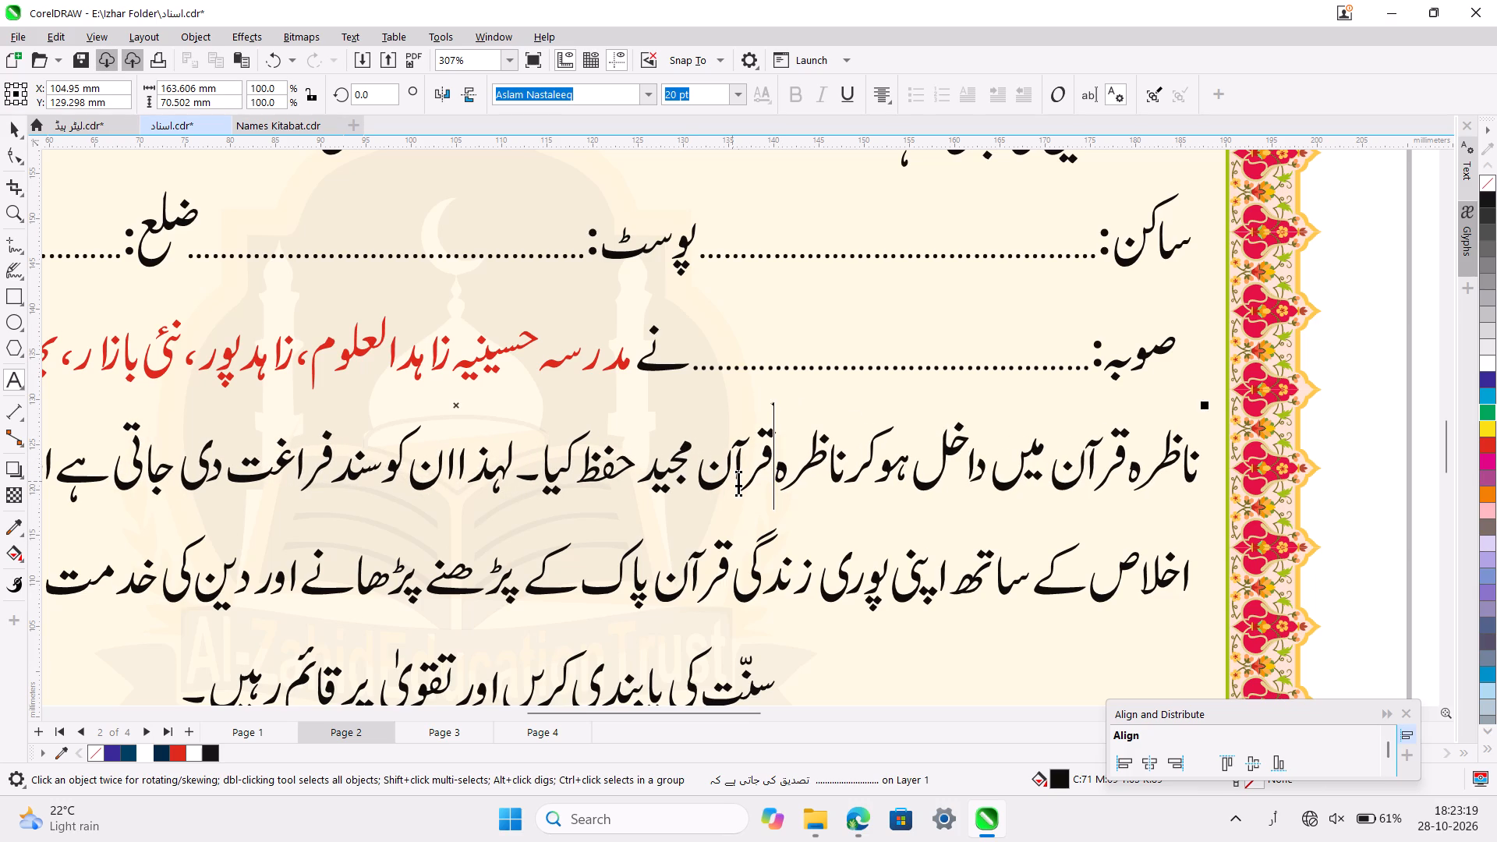
Replace the word حفظ before کیا in the body paragraph with مکمل.
double_click(596, 458)
type("مکمل")
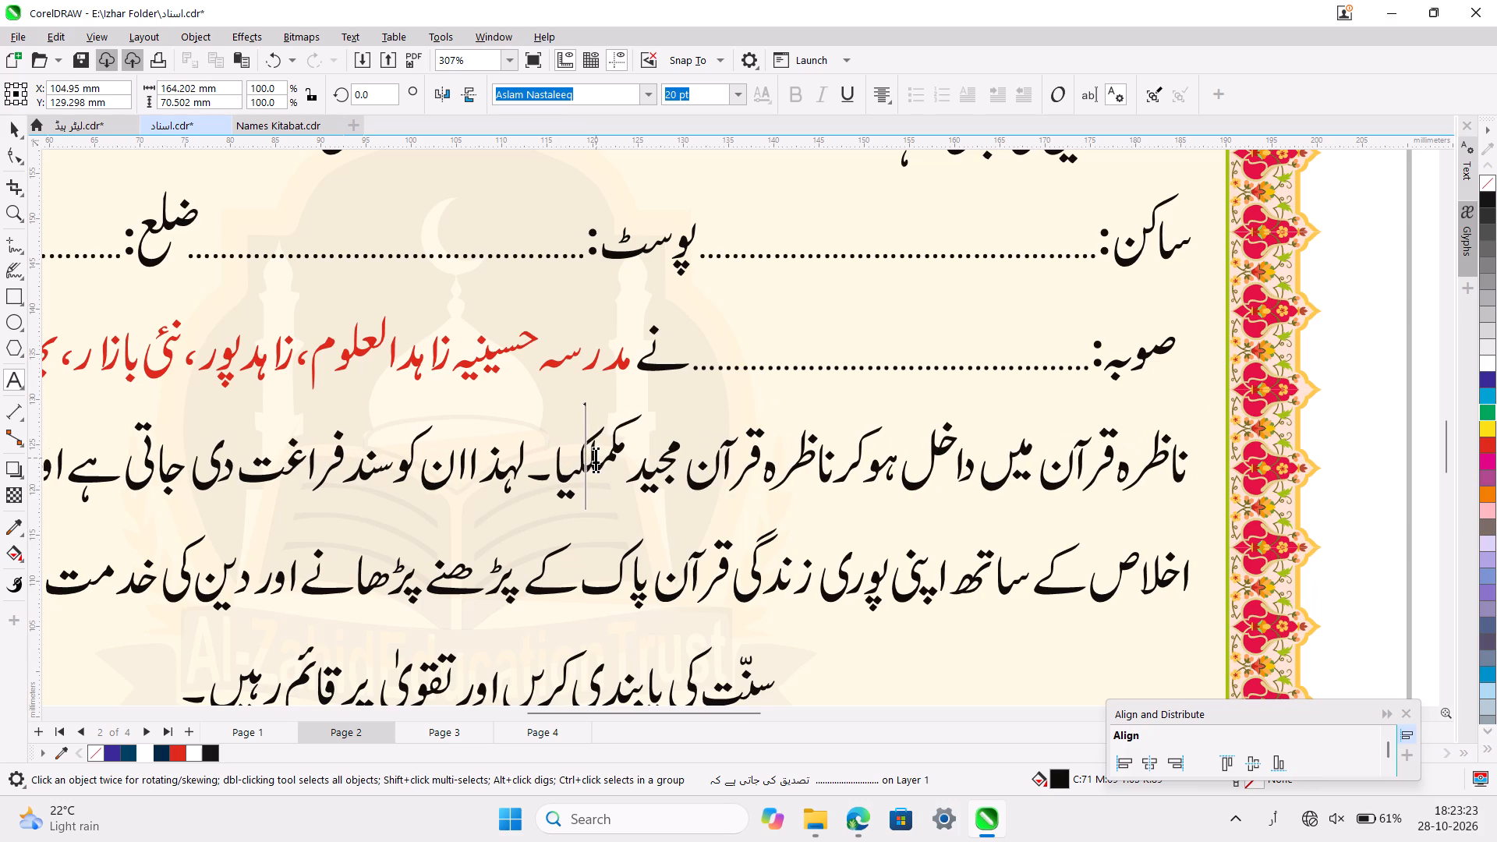
key("space")
scroll(596, 458, "down", 5, "ctrl")
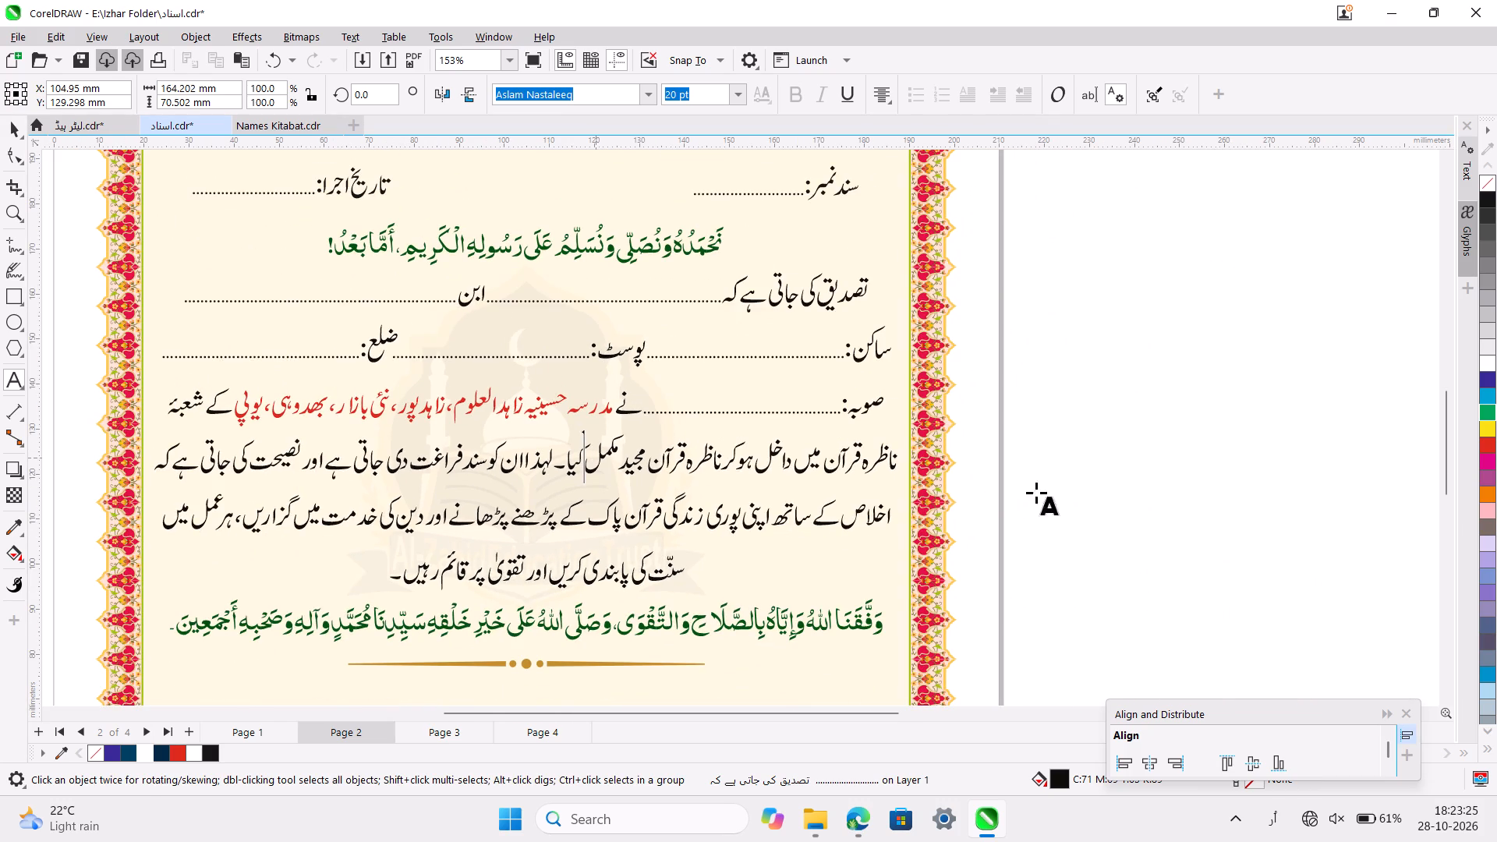
Leave text editing and check the reworded Nazirah body paragraph and the overall page layout on page 2.
left_click(1069, 520)
scroll(895, 578, "down", 2)
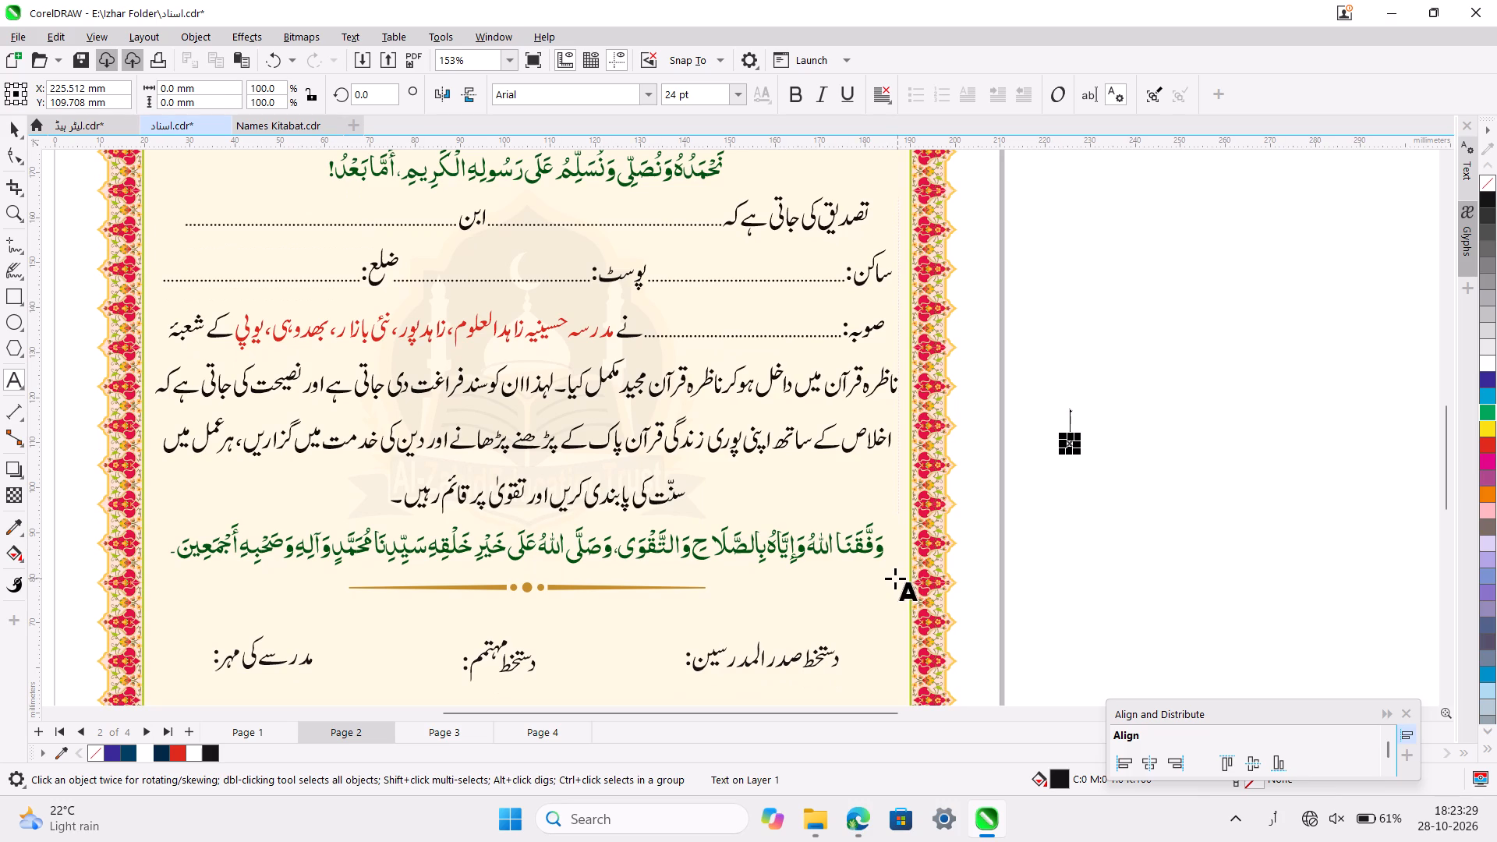
key("ctrl+space")
scroll(1095, 526, "down", 1)
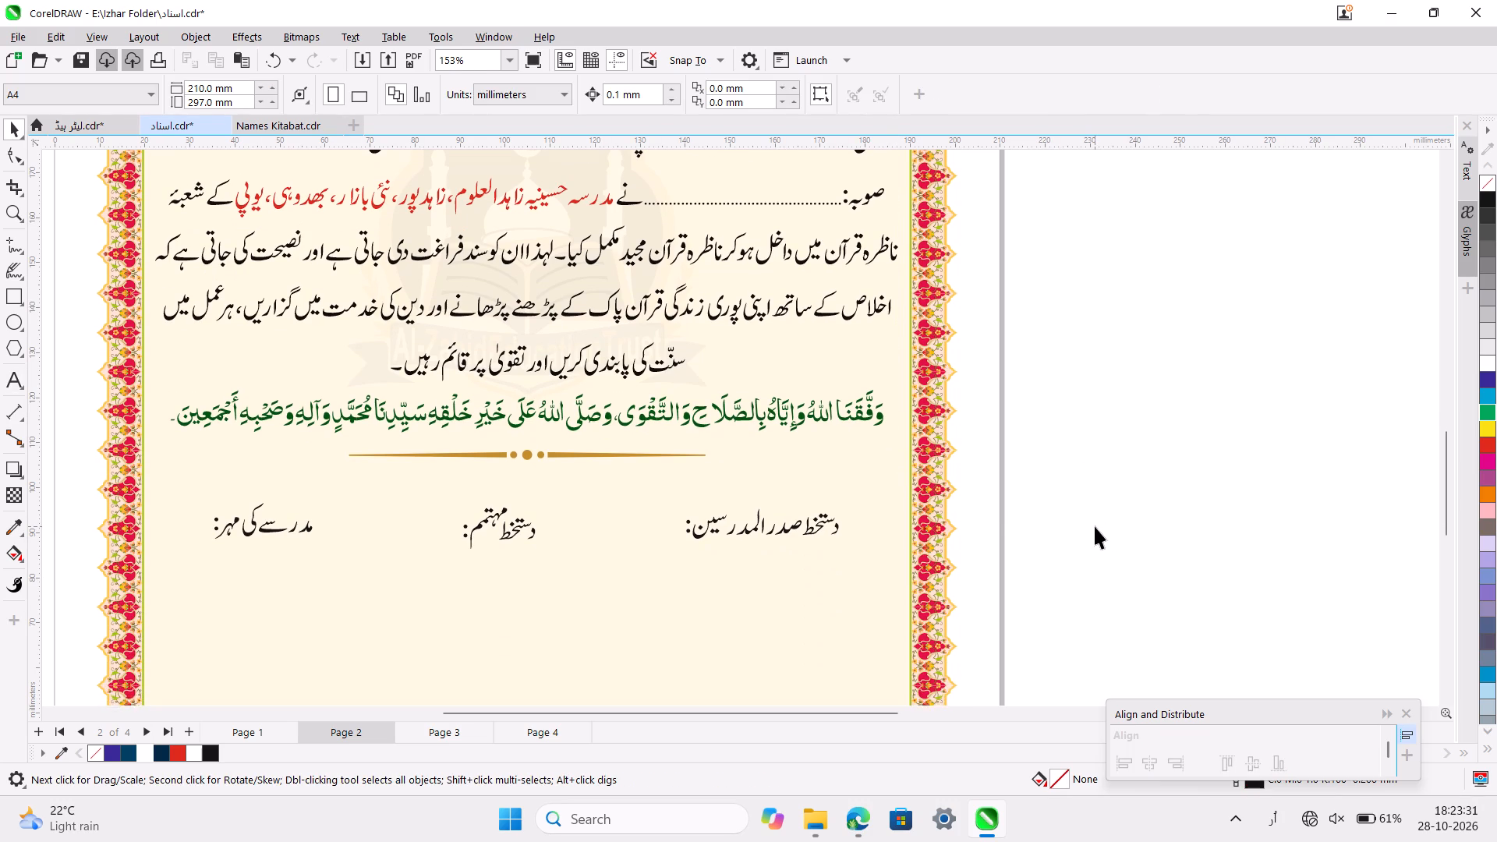
scroll(1095, 526, "down", 1)
scroll(1095, 526, "up", 2)
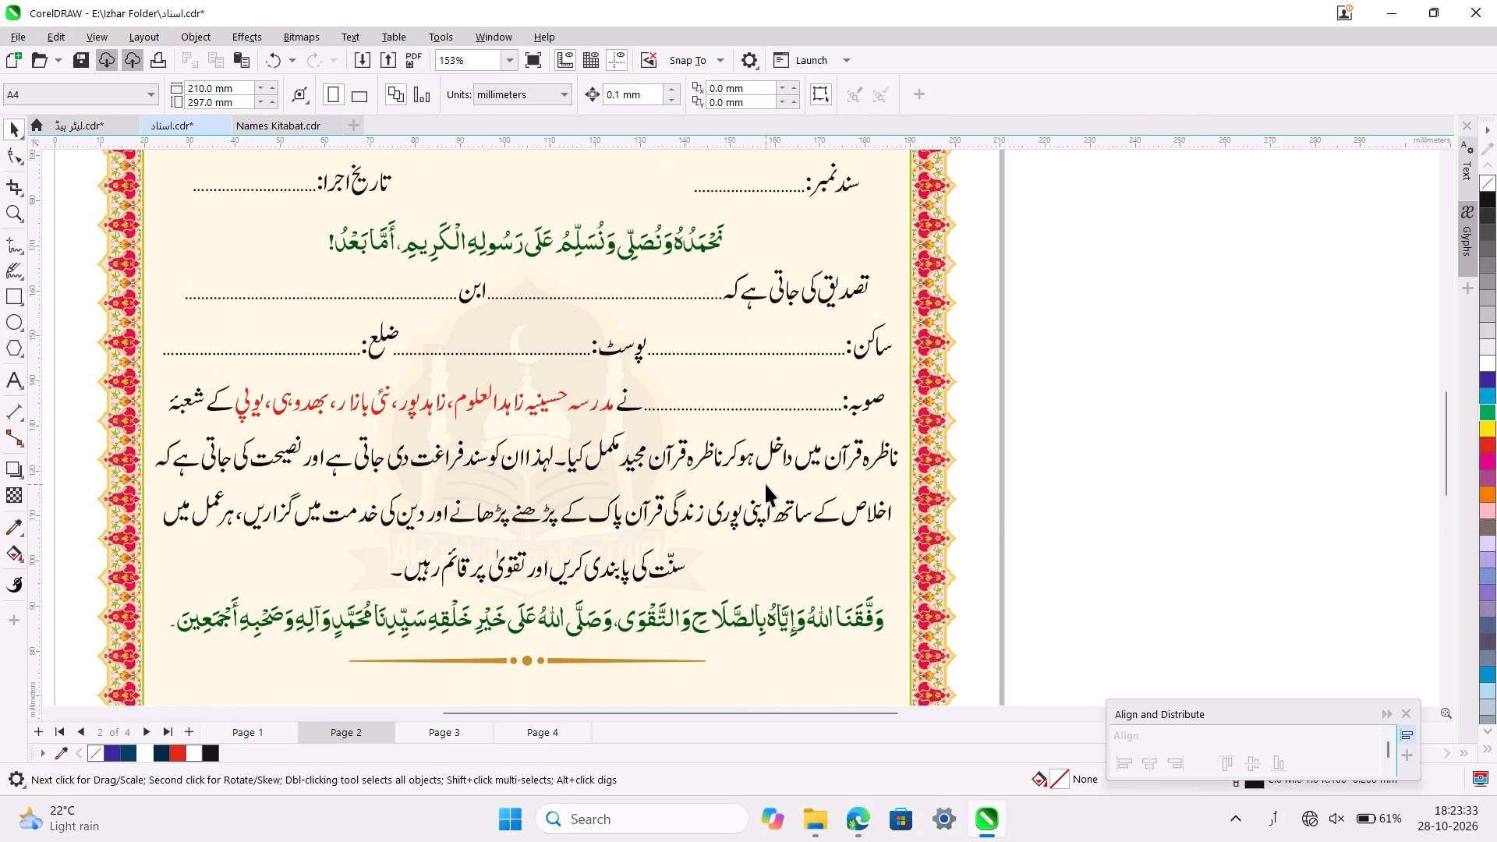
scroll(766, 484, "up", 3, "ctrl")
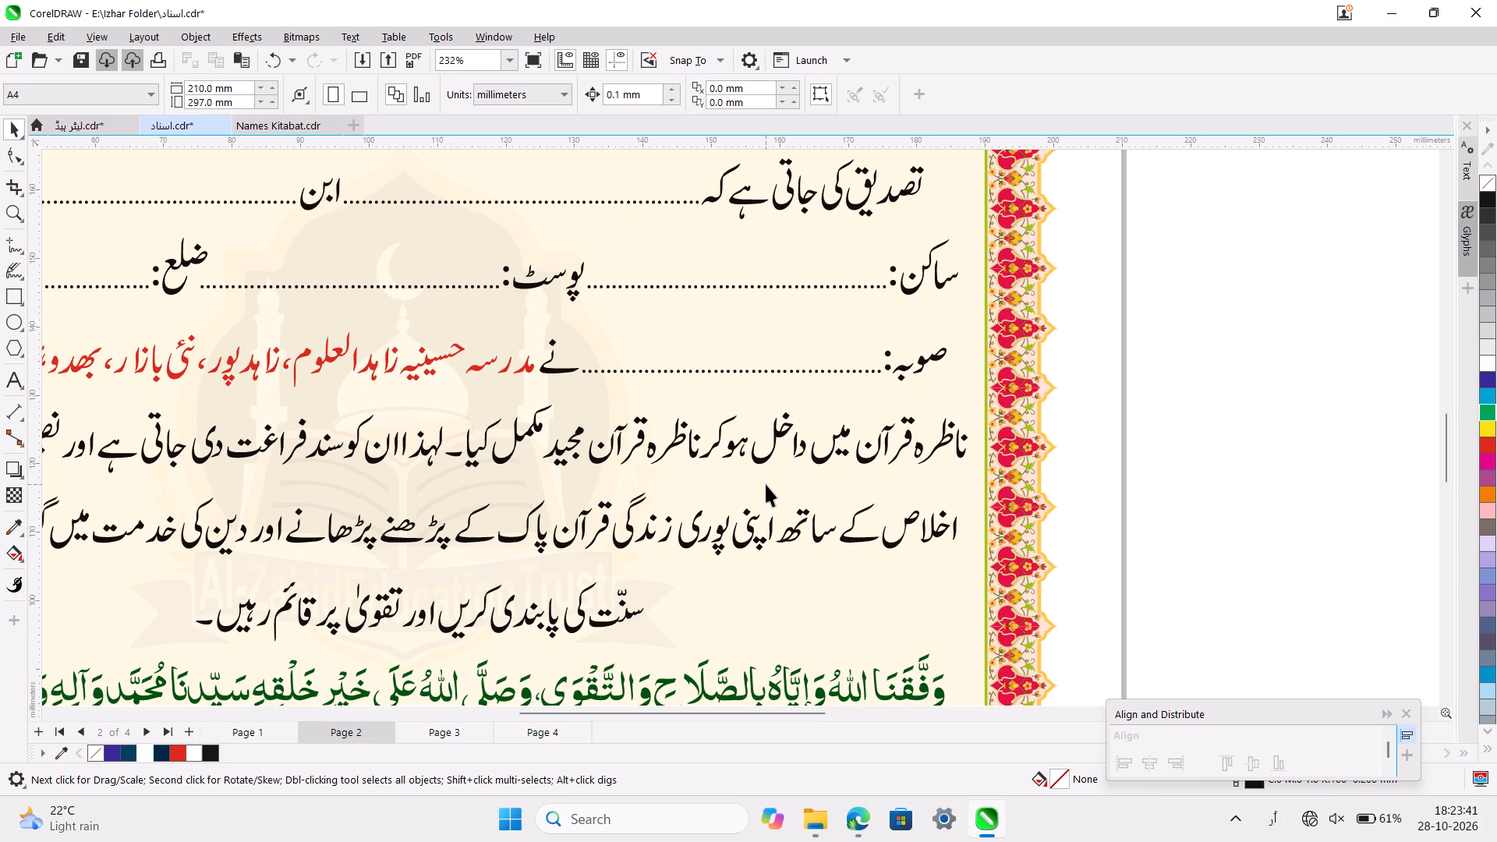
scroll(766, 484, "right", 3)
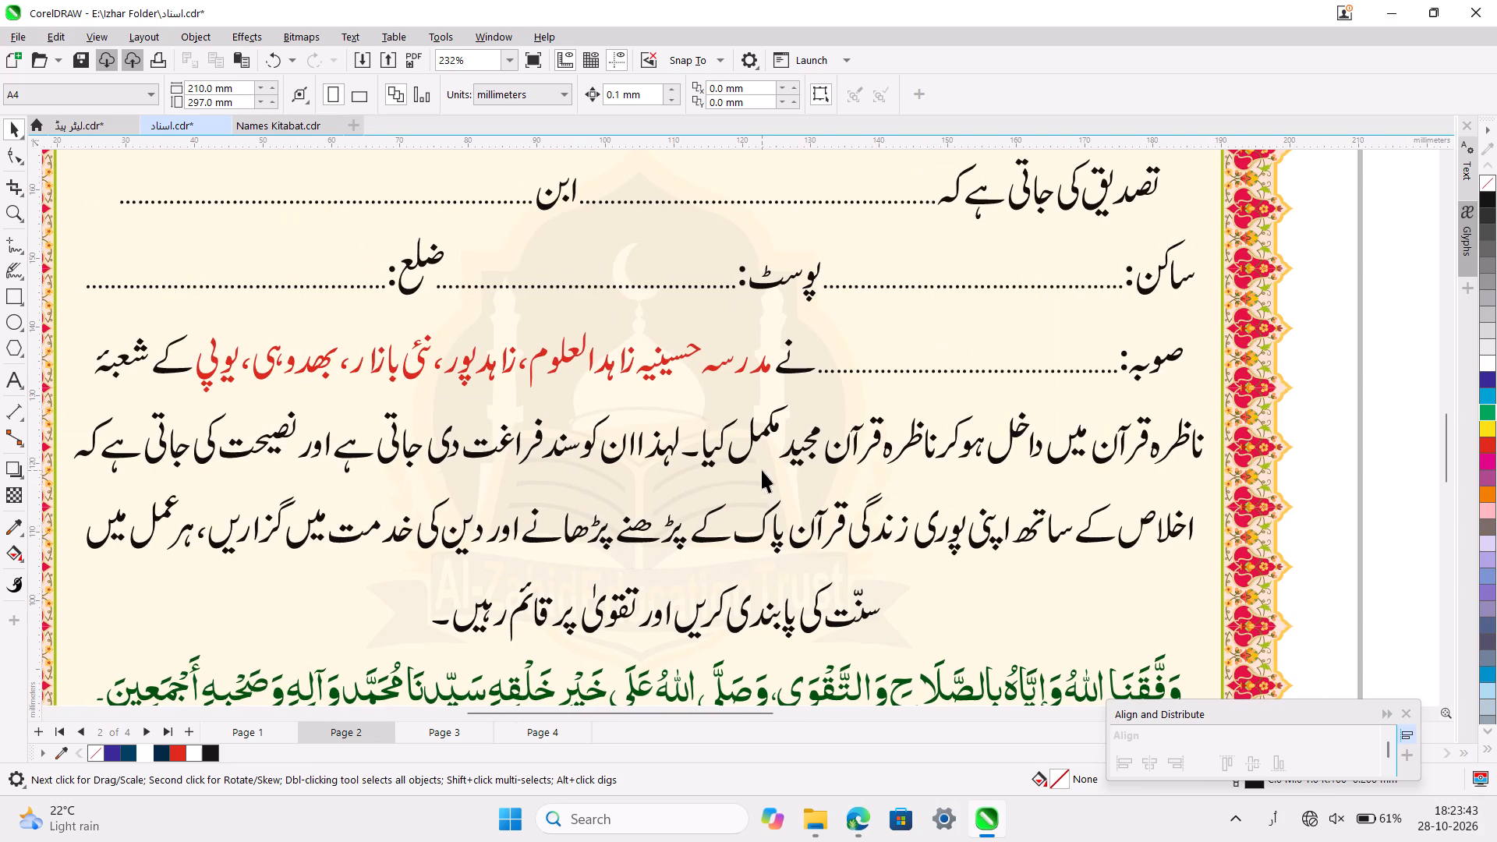
left_click(768, 422)
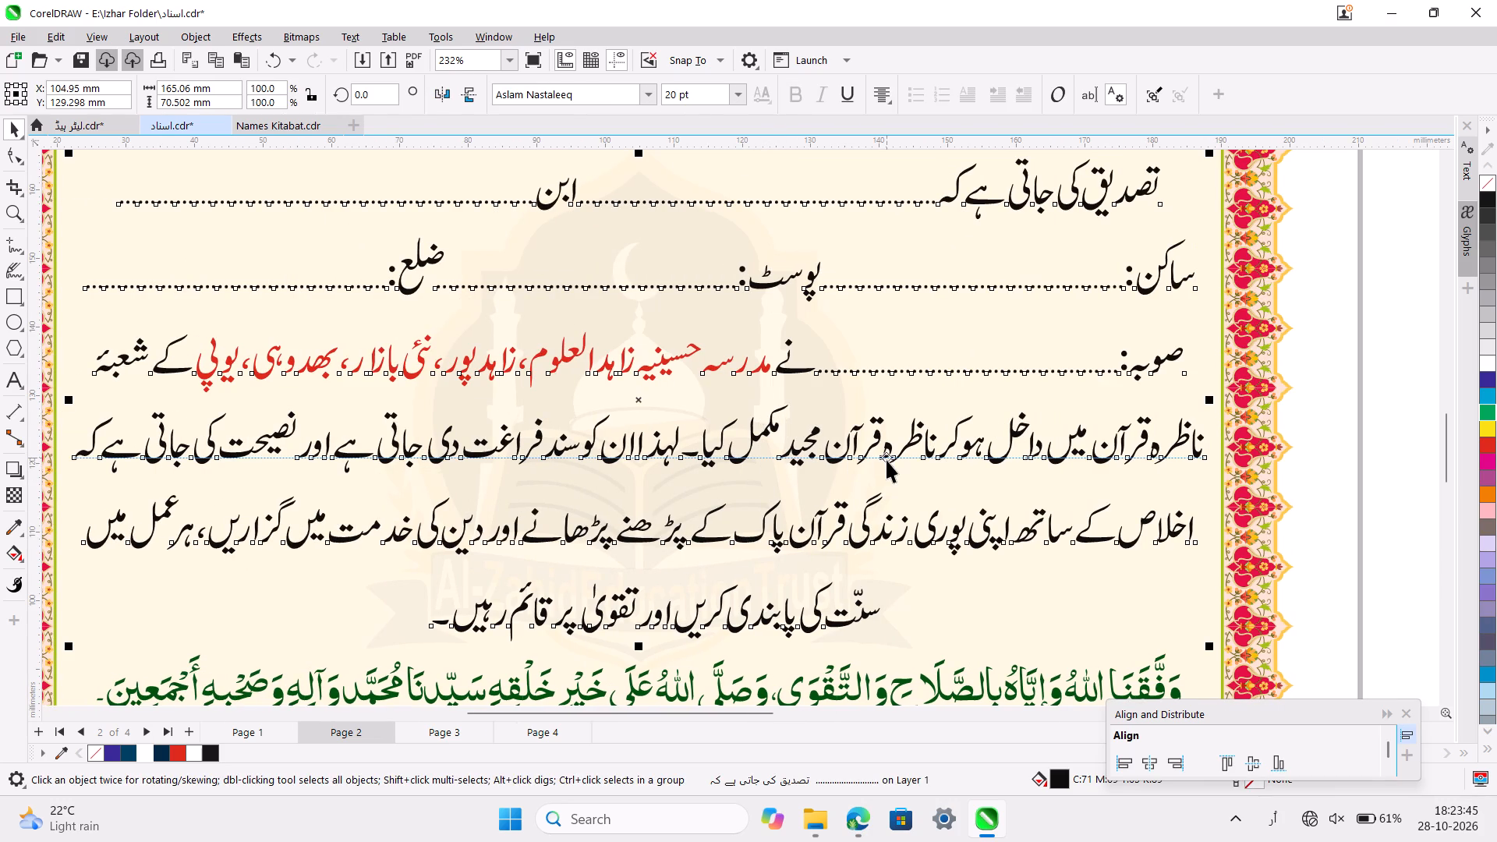
scroll(887, 460, "down", 3, "ctrl")
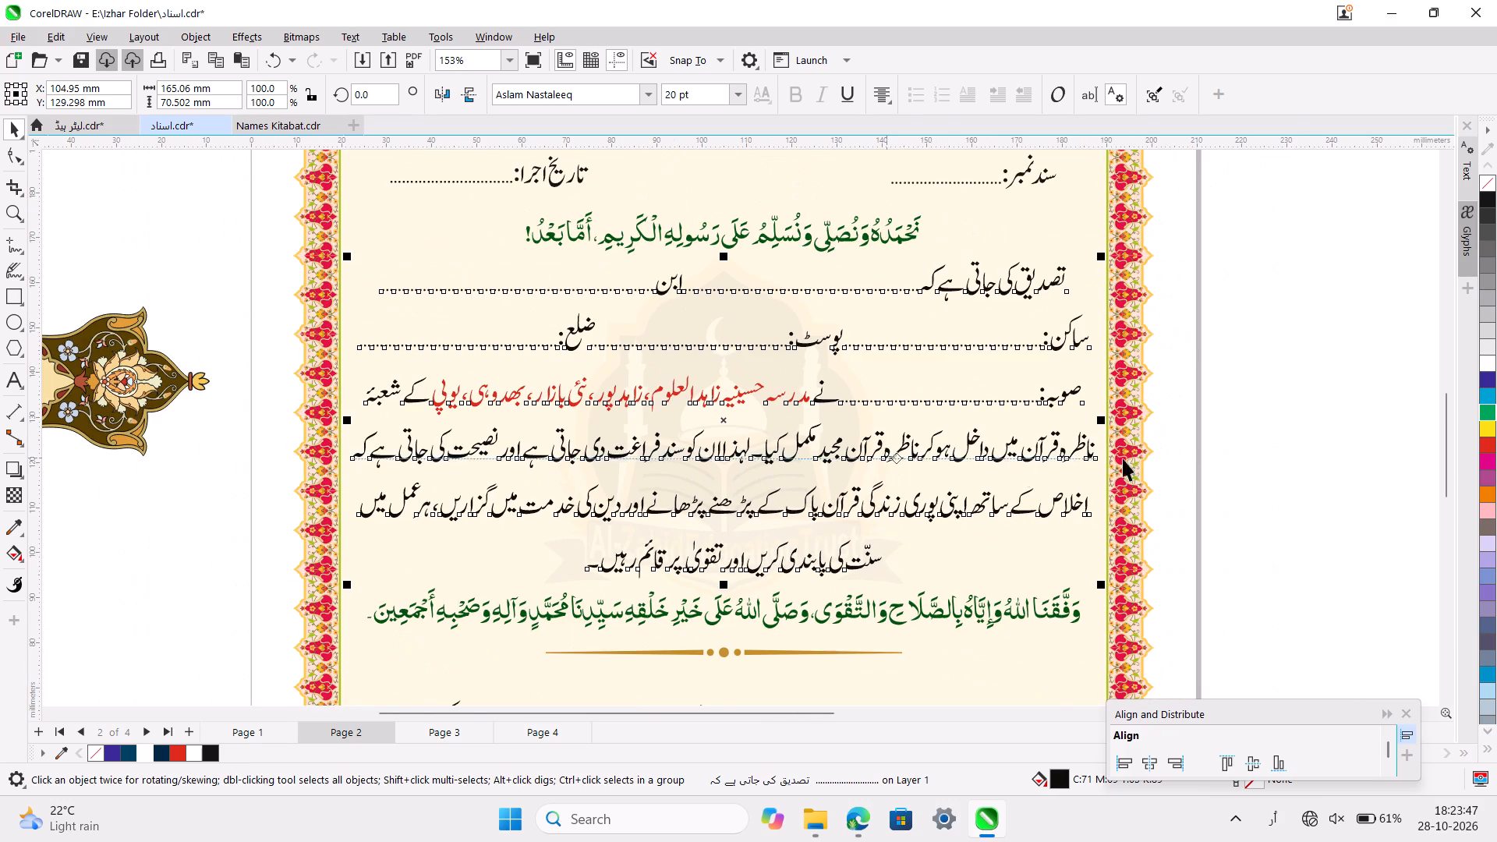
left_click(1298, 472)
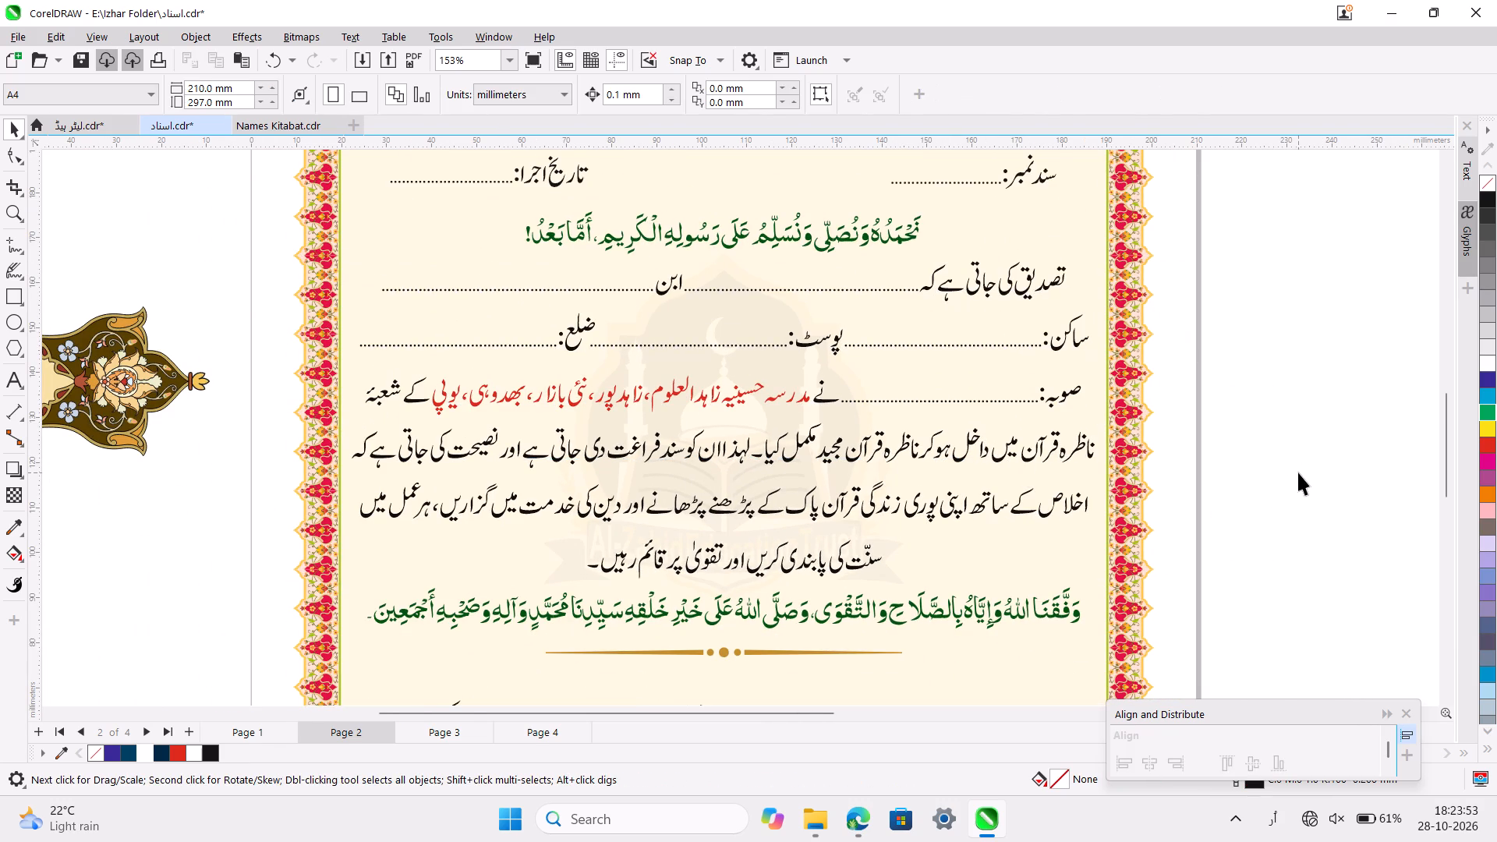
scroll(1298, 472, "down", 5, "ctrl")
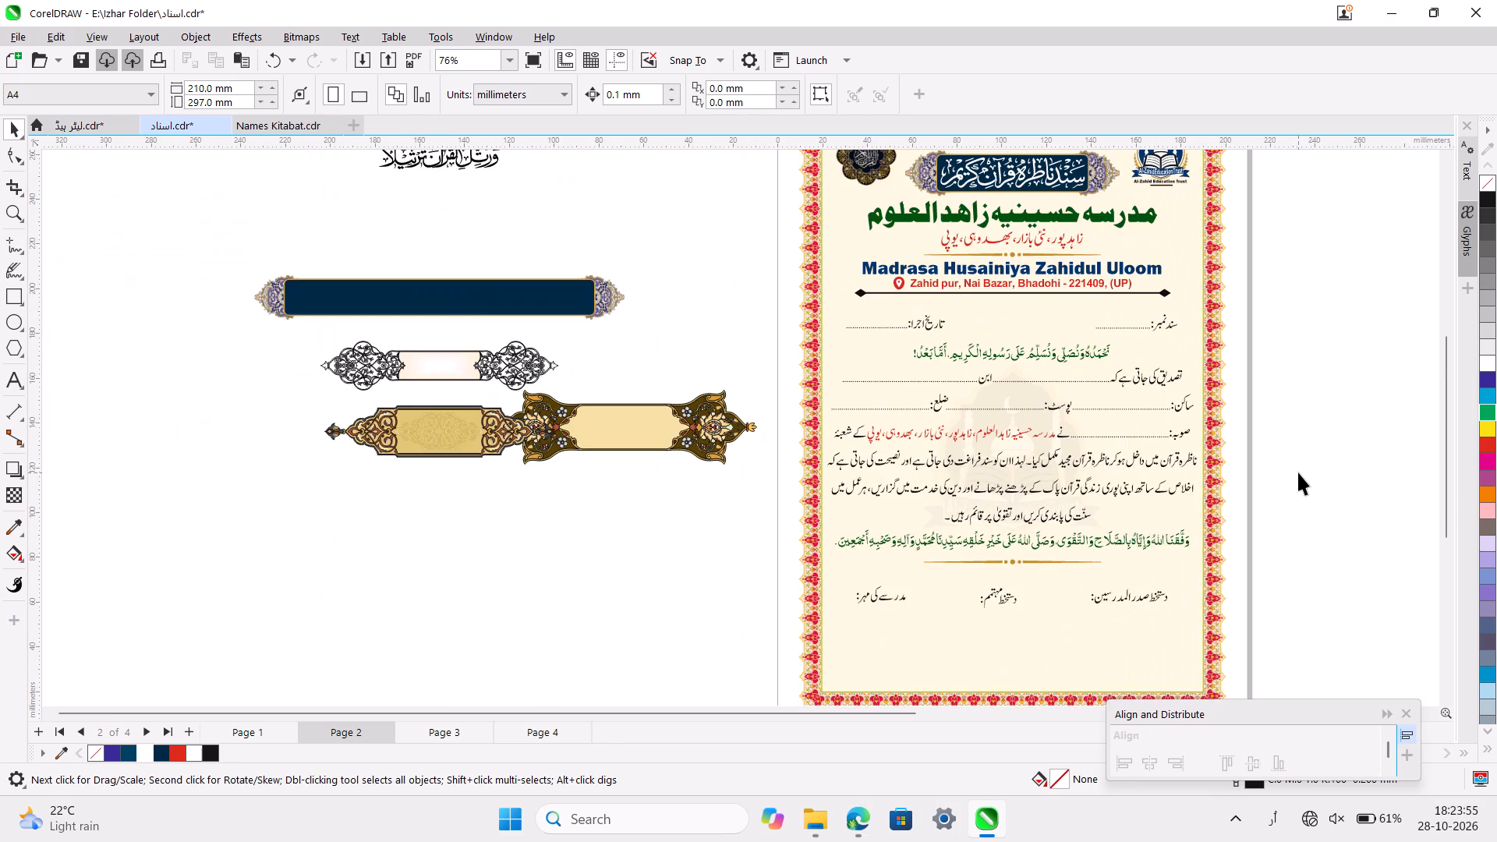
scroll(1298, 472, "left", 2)
scroll(1298, 472, "down", 1)
scroll(1298, 472, "up", 2)
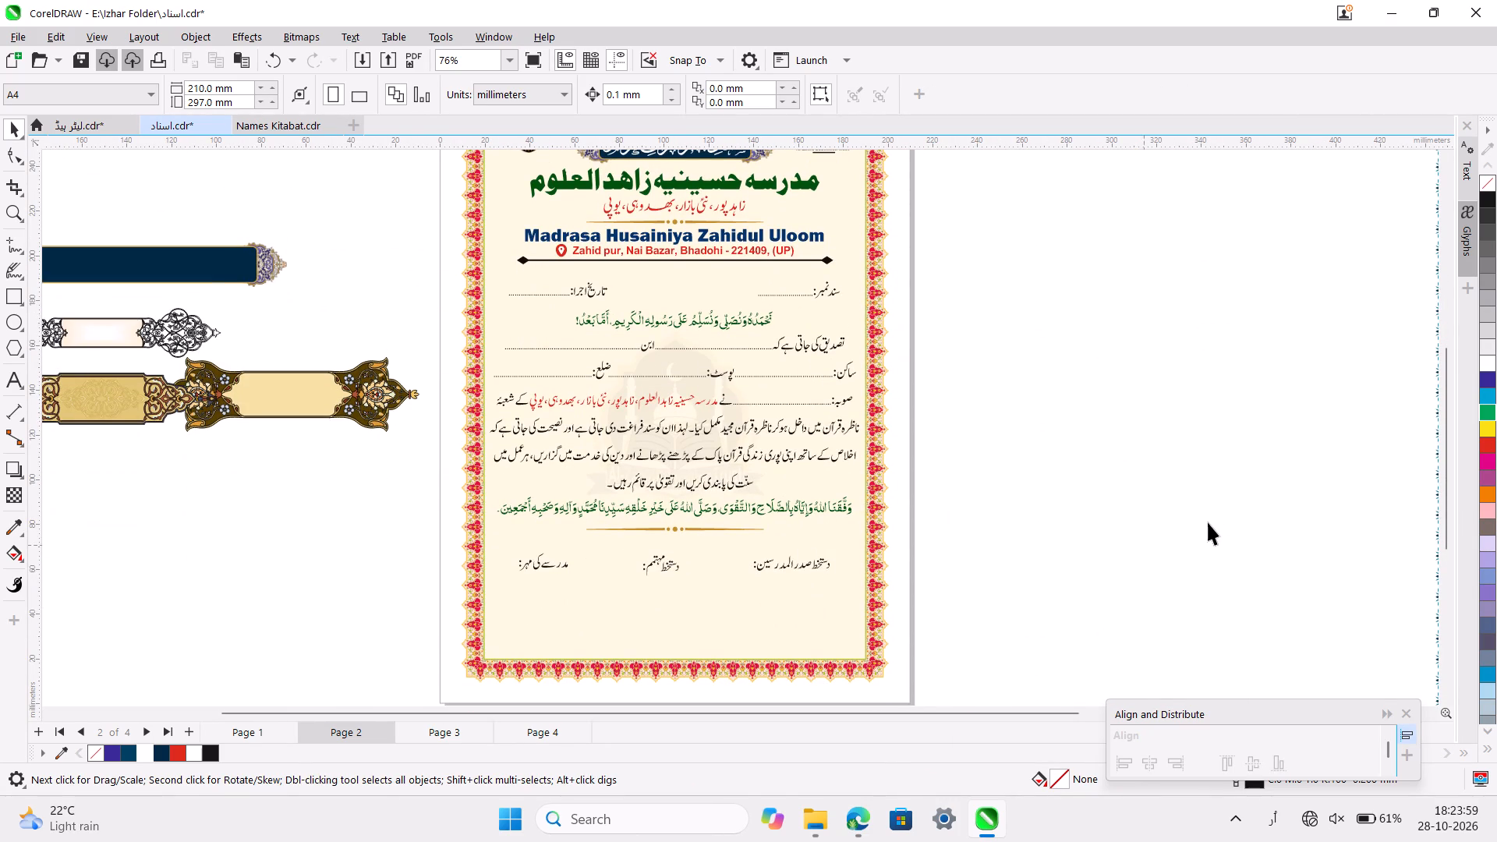
Save the certificate document.
key("ctrl+s")
Review the Nazirah certificate on page 2, from the body text up to the header calligraphy and logos.
scroll(1208, 522, "up", 3)
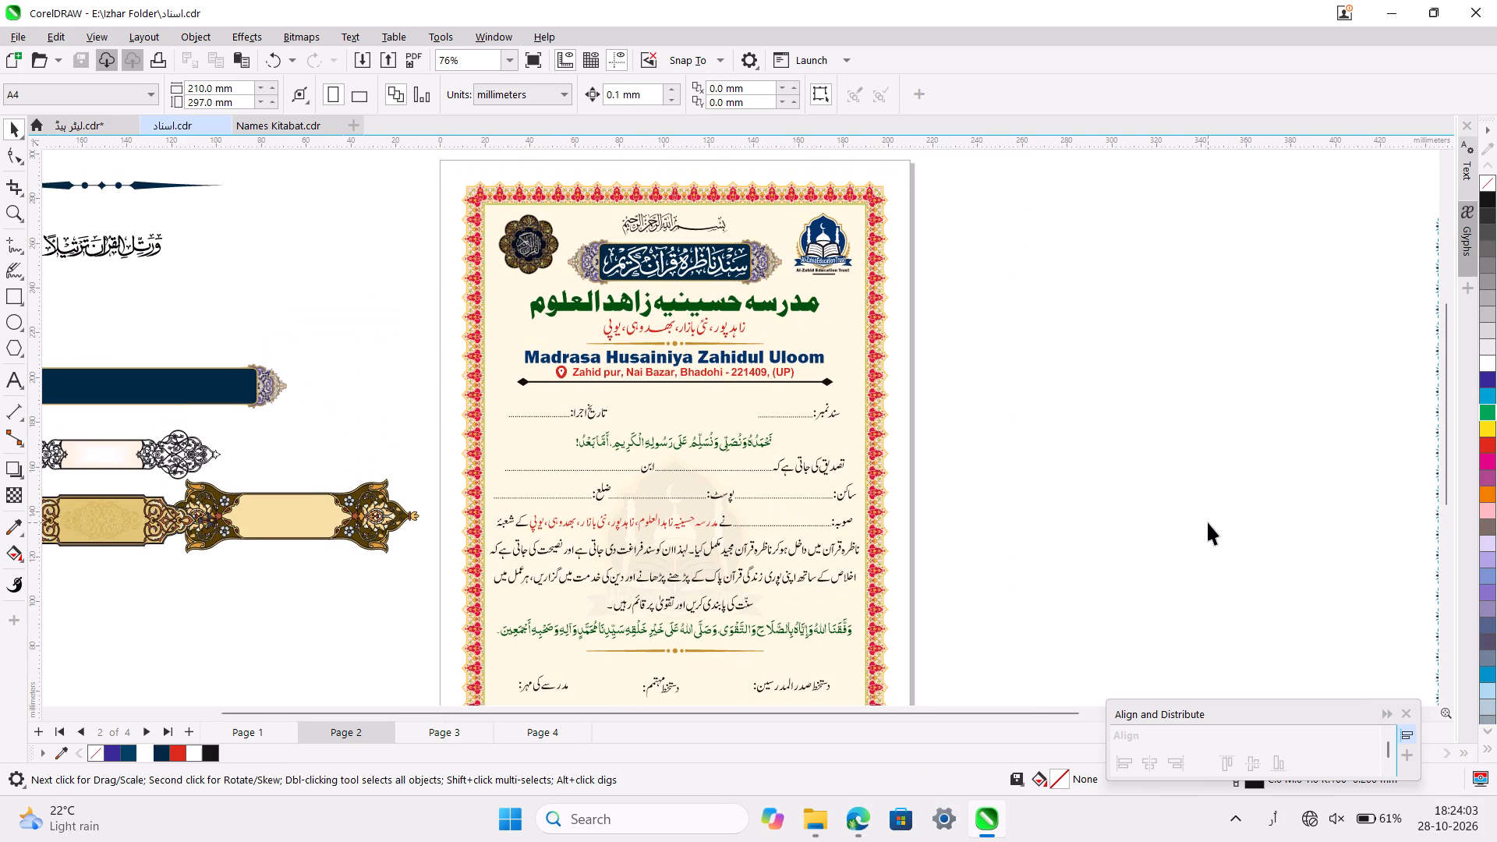
scroll(1208, 522, "down", 2)
scroll(1208, 522, "up", 1)
scroll(911, 465, "up", 1, "ctrl")
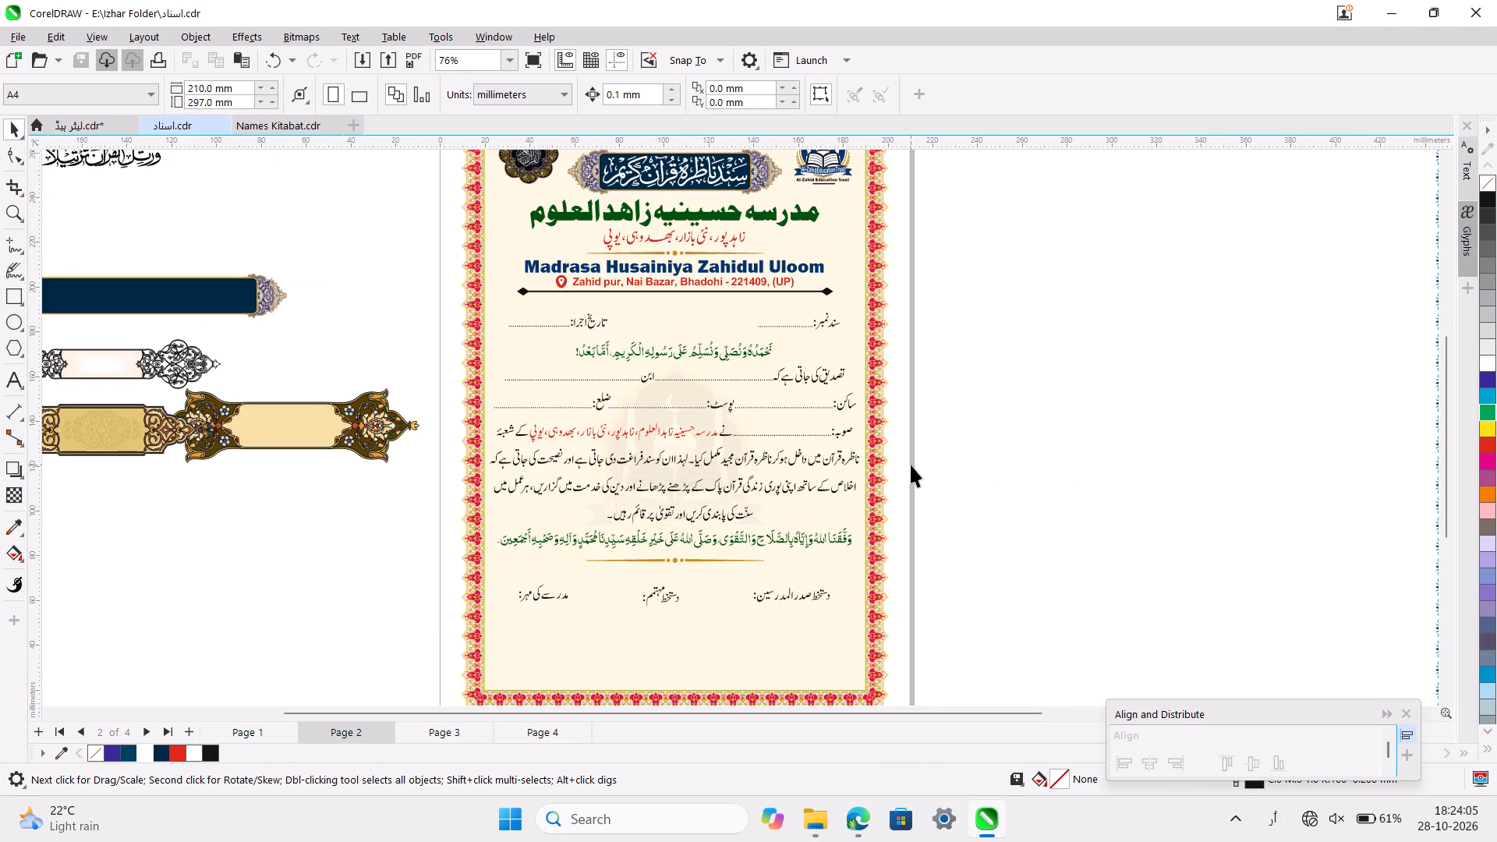
scroll(911, 465, "up", 2, "ctrl")
scroll(911, 465, "right", 1)
scroll(911, 465, "up", 1)
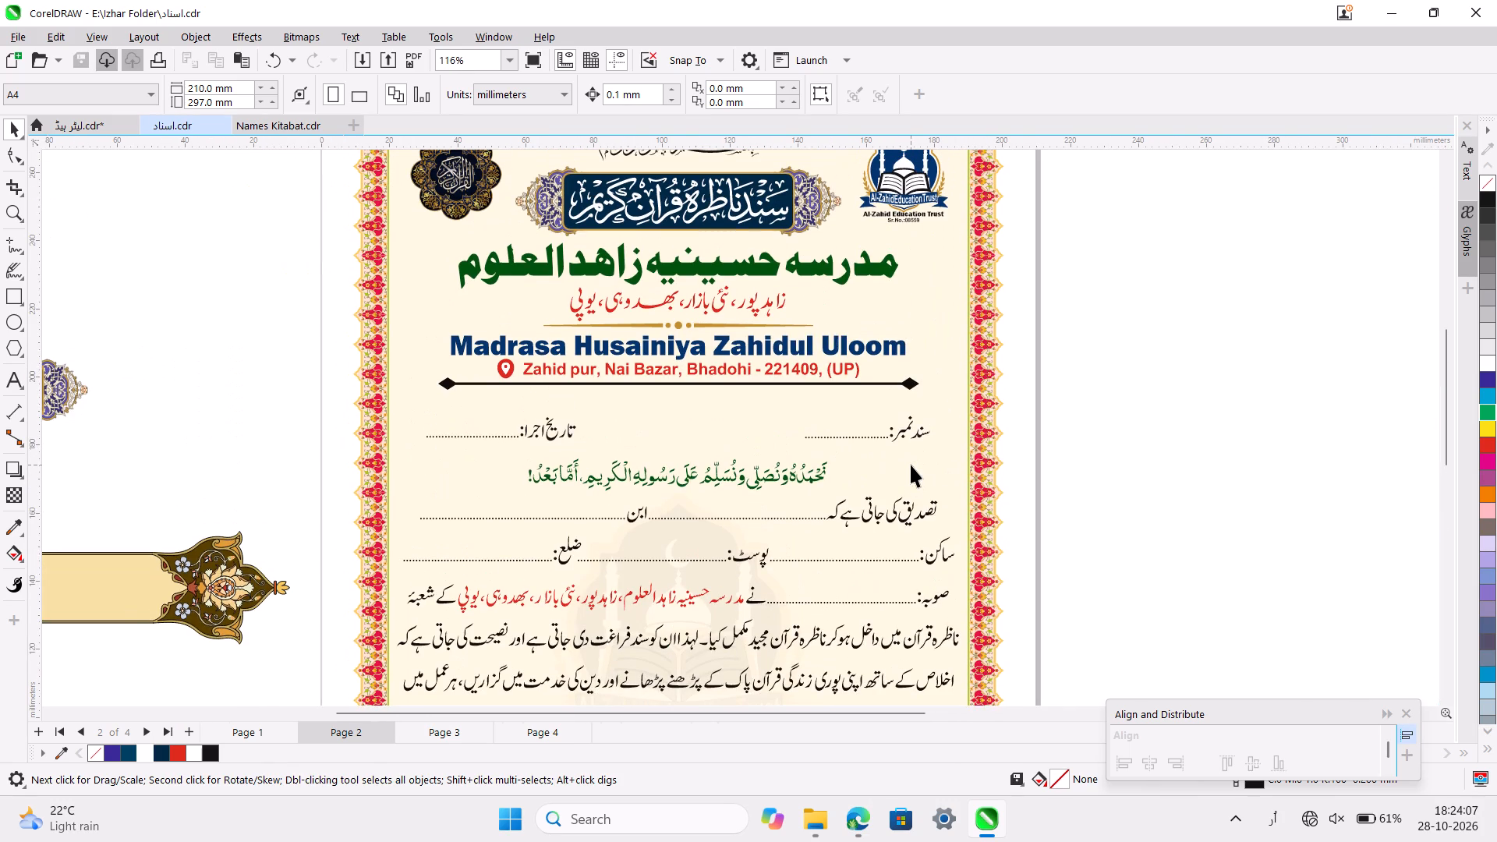
scroll(911, 465, "up", 2, "ctrl")
scroll(911, 465, "right", 1)
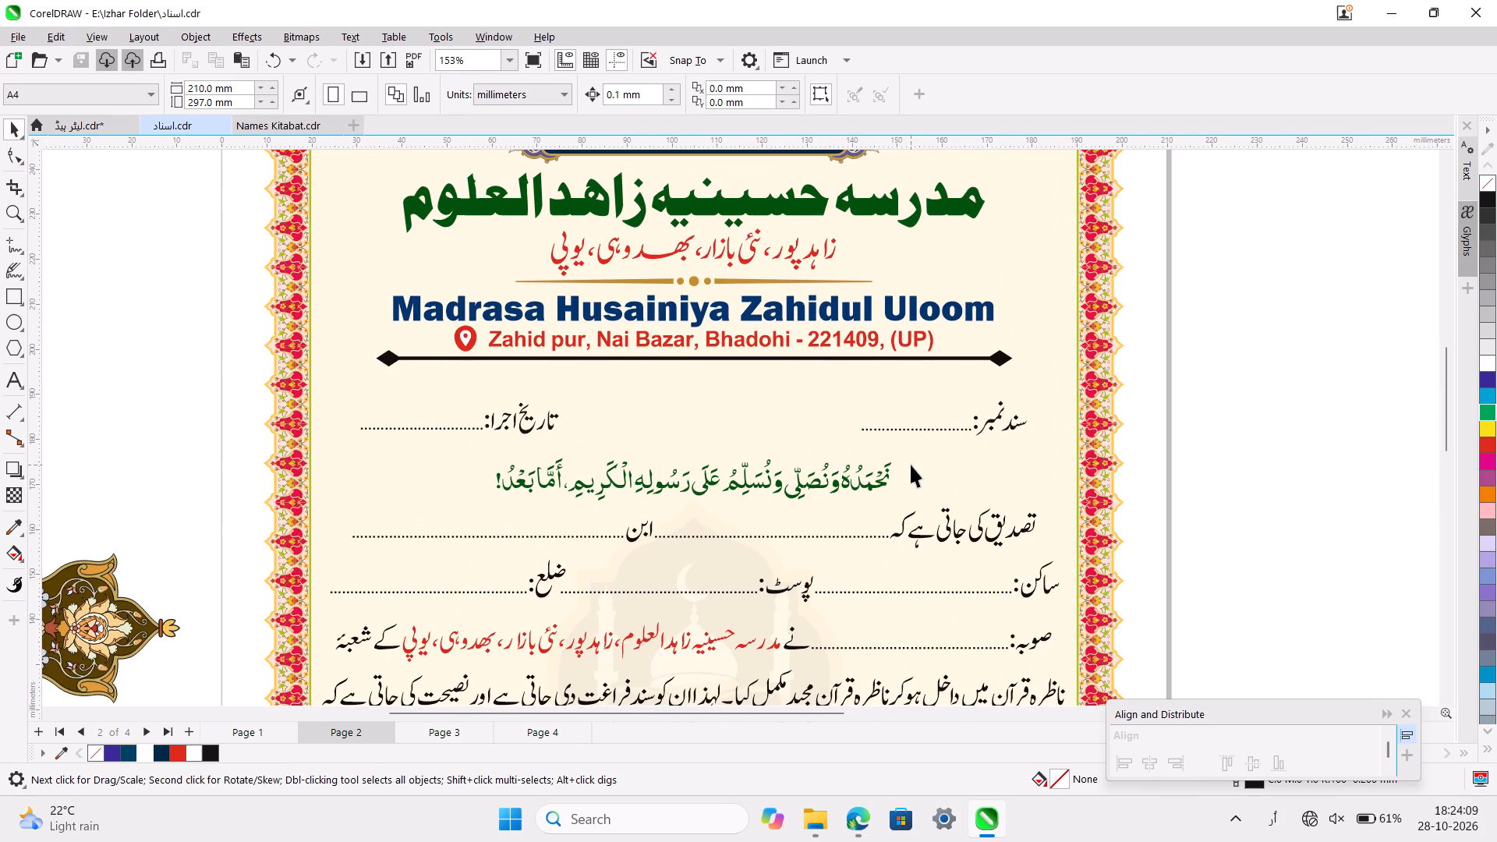
scroll(911, 465, "up", 1)
scroll(911, 465, "right", 1)
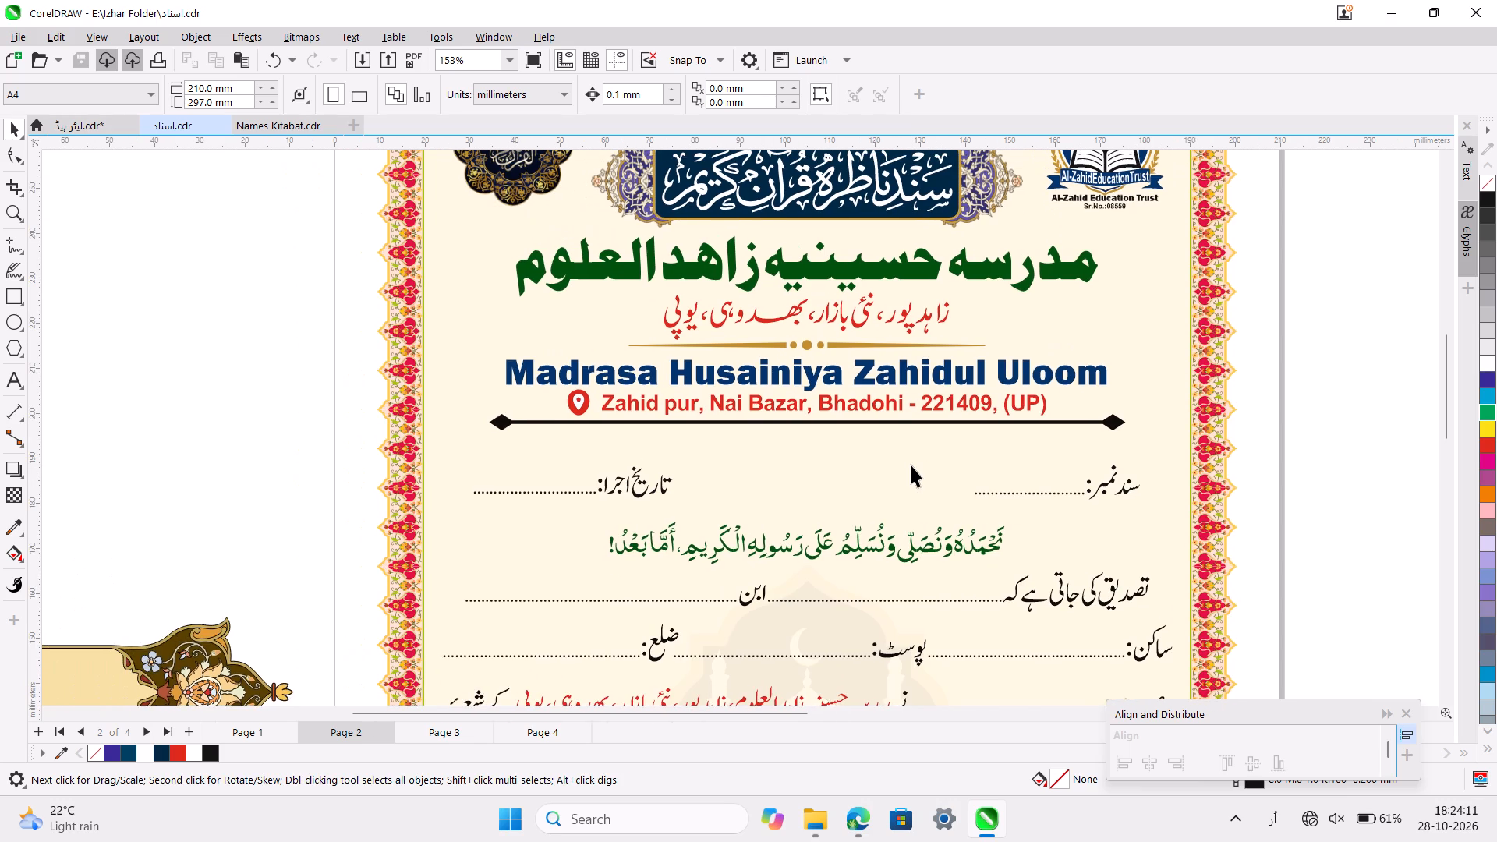
scroll(911, 465, "up", 3)
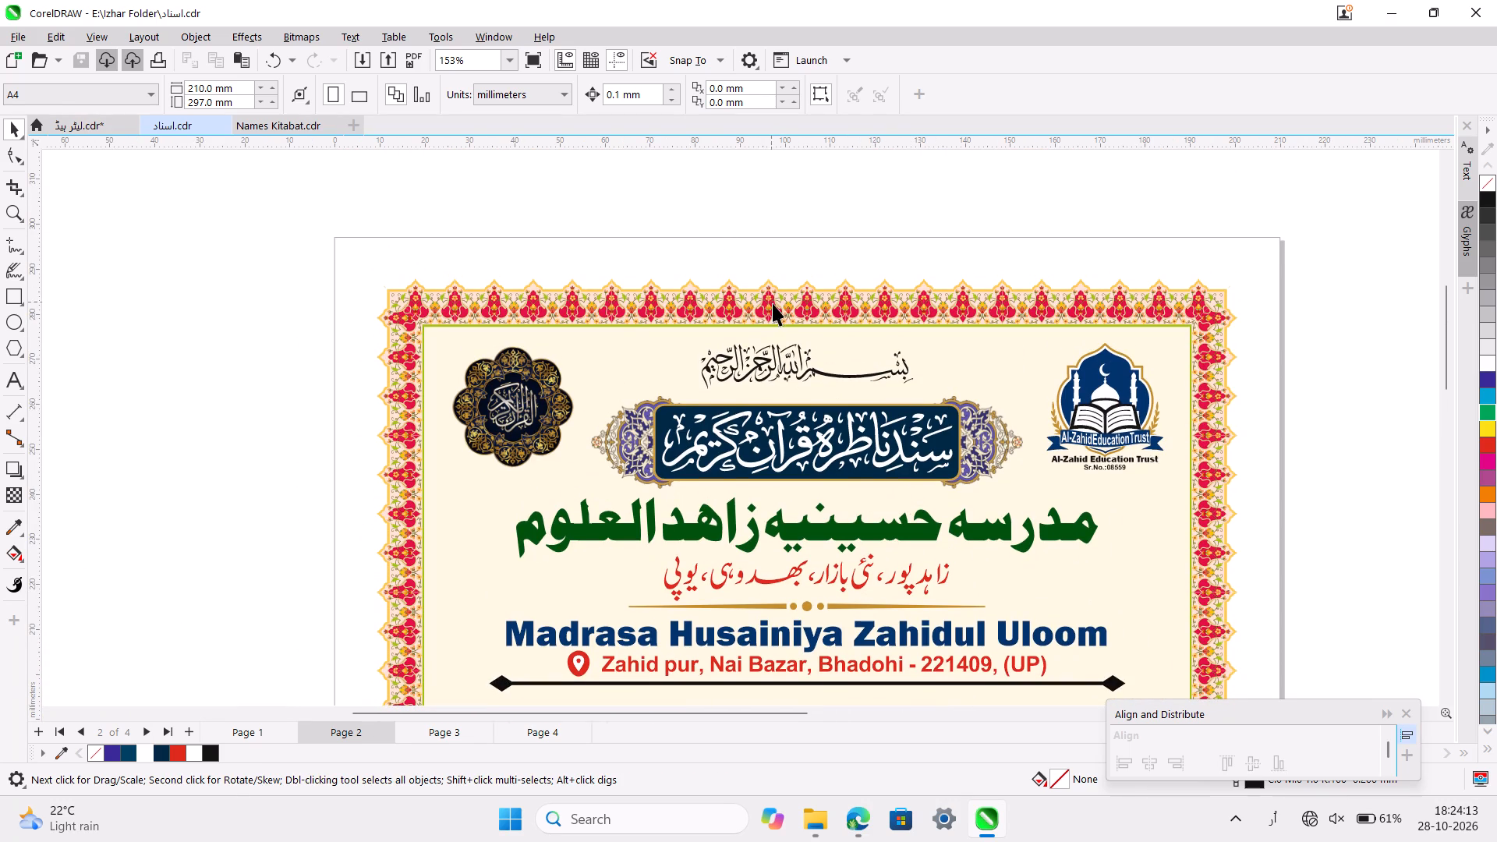
Inspect the floral border motifs along the certificate's top edge at close range.
left_click(776, 307)
scroll(776, 307, "up", 6, "ctrl")
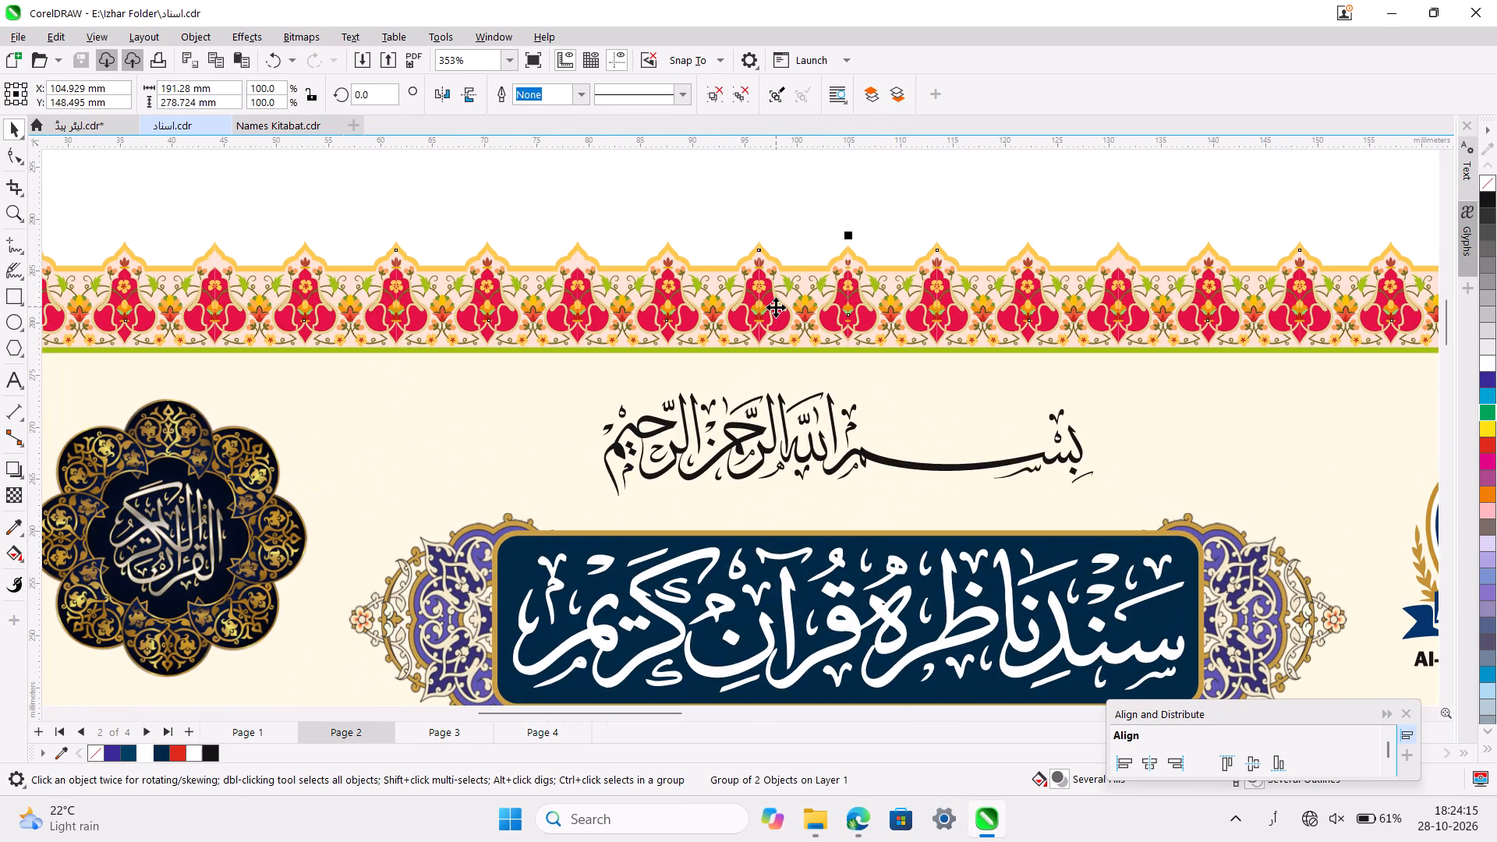
scroll(776, 307, "down", 3, "ctrl")
scroll(776, 307, "up", 2, "ctrl")
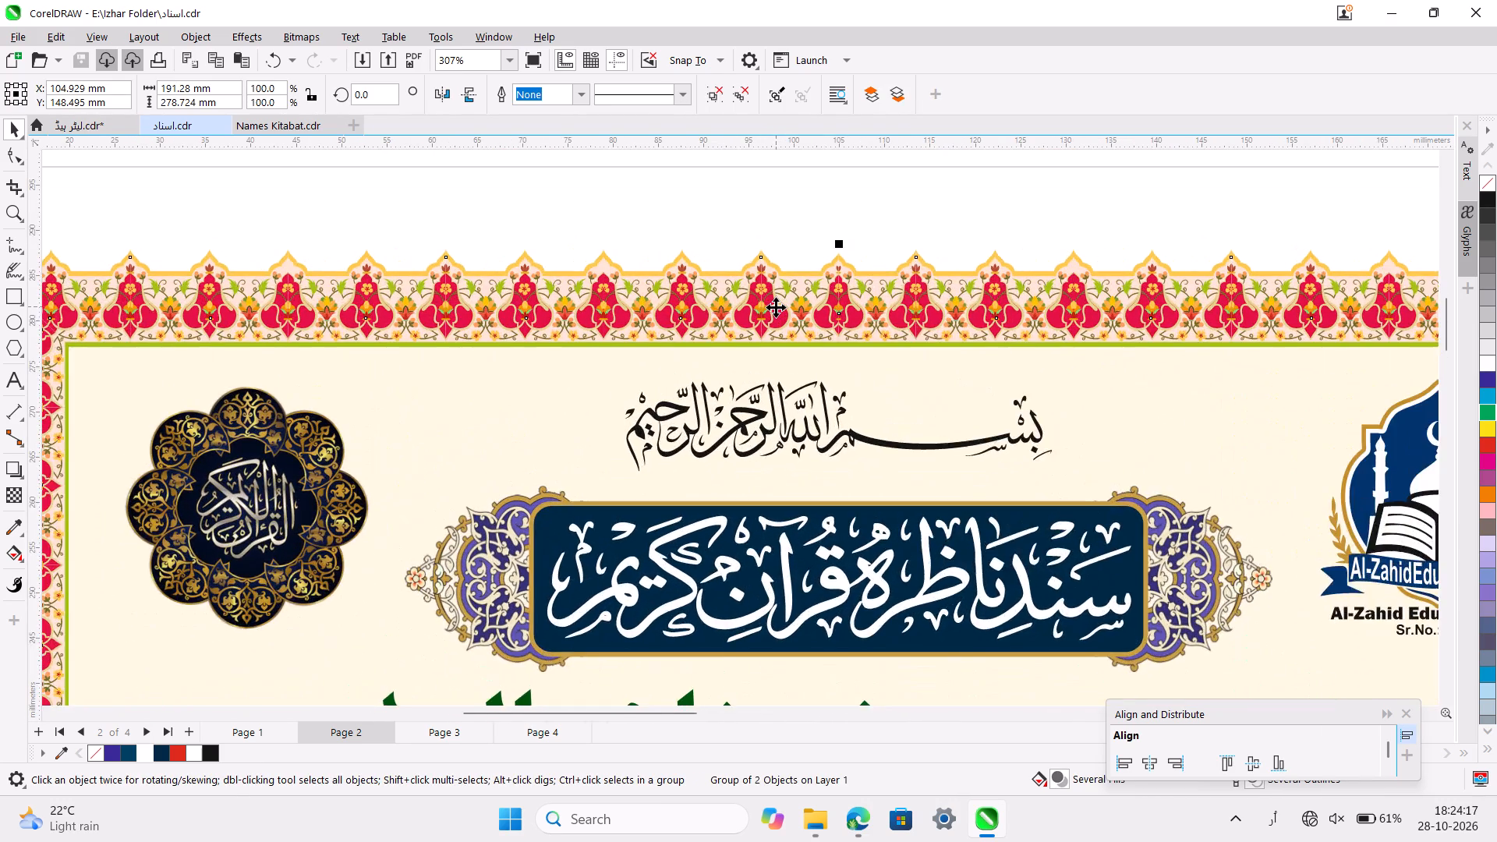
scroll(776, 307, "up", 13, "ctrl")
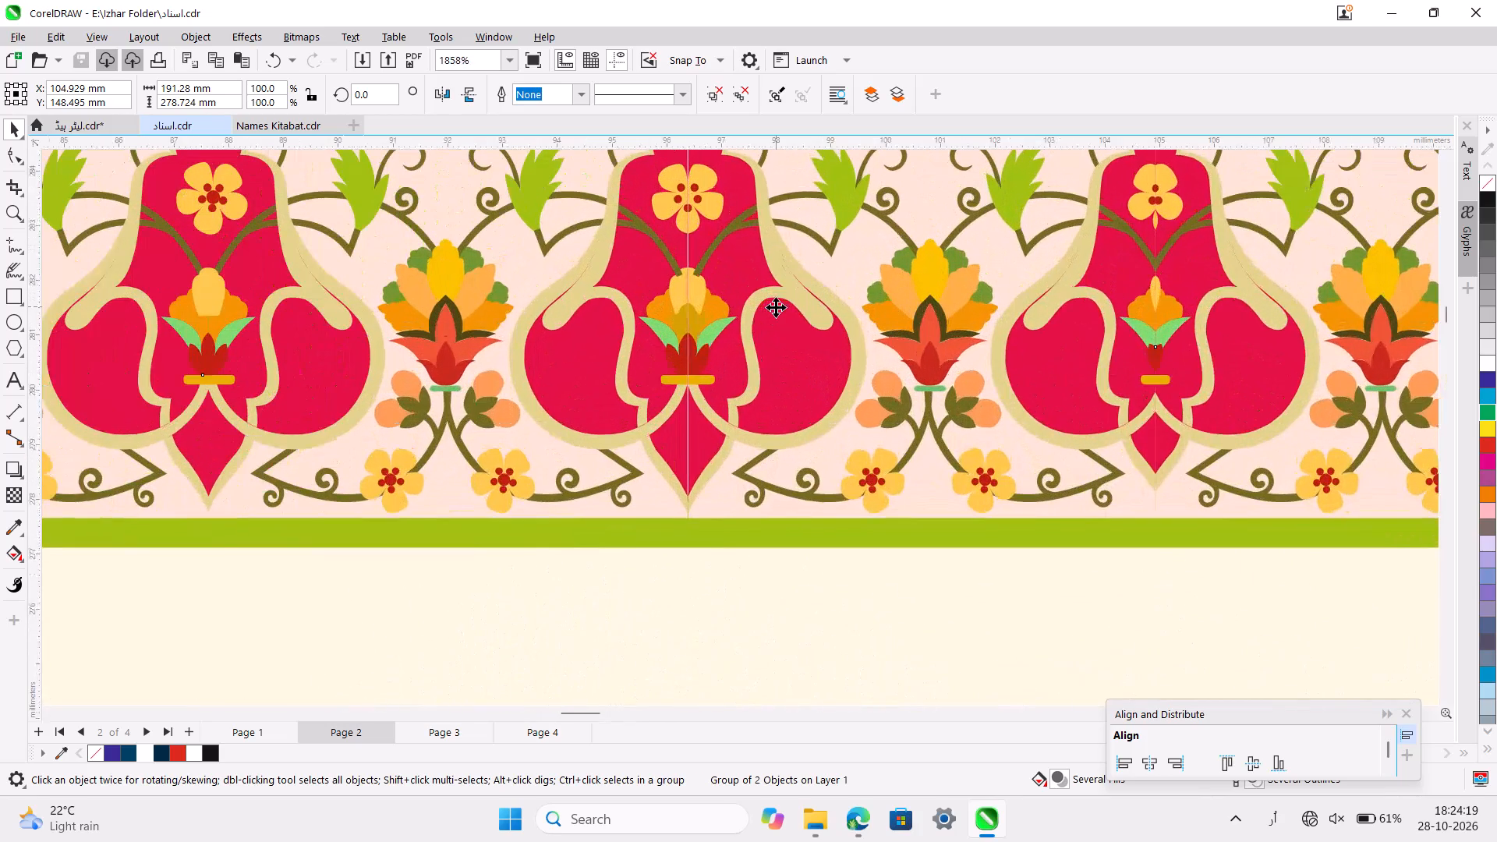
scroll(776, 307, "up", 5, "ctrl")
scroll(776, 307, "down", 1, "ctrl")
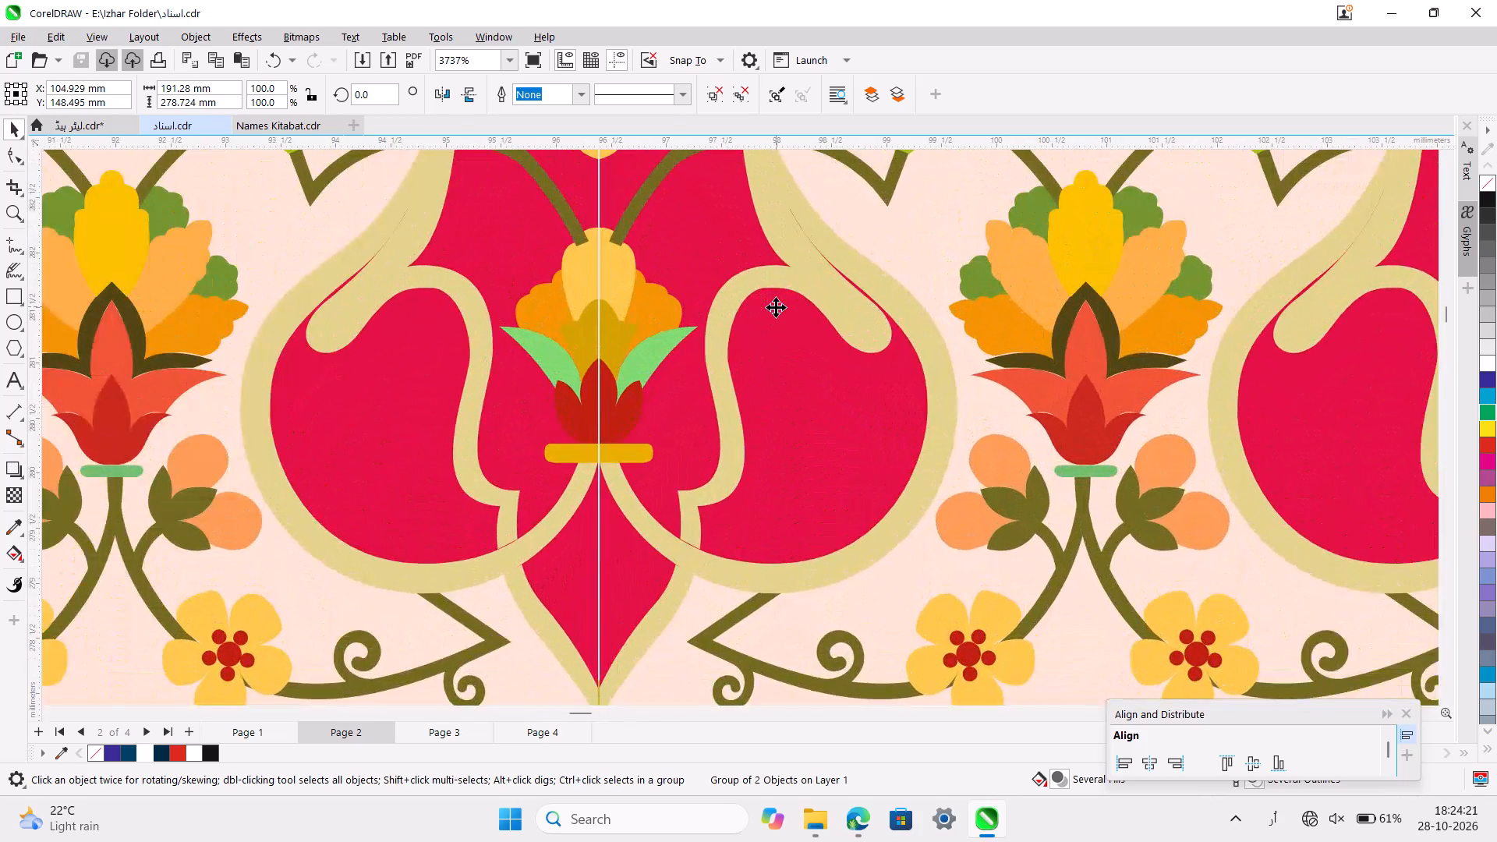
scroll(776, 307, "down", 12, "ctrl")
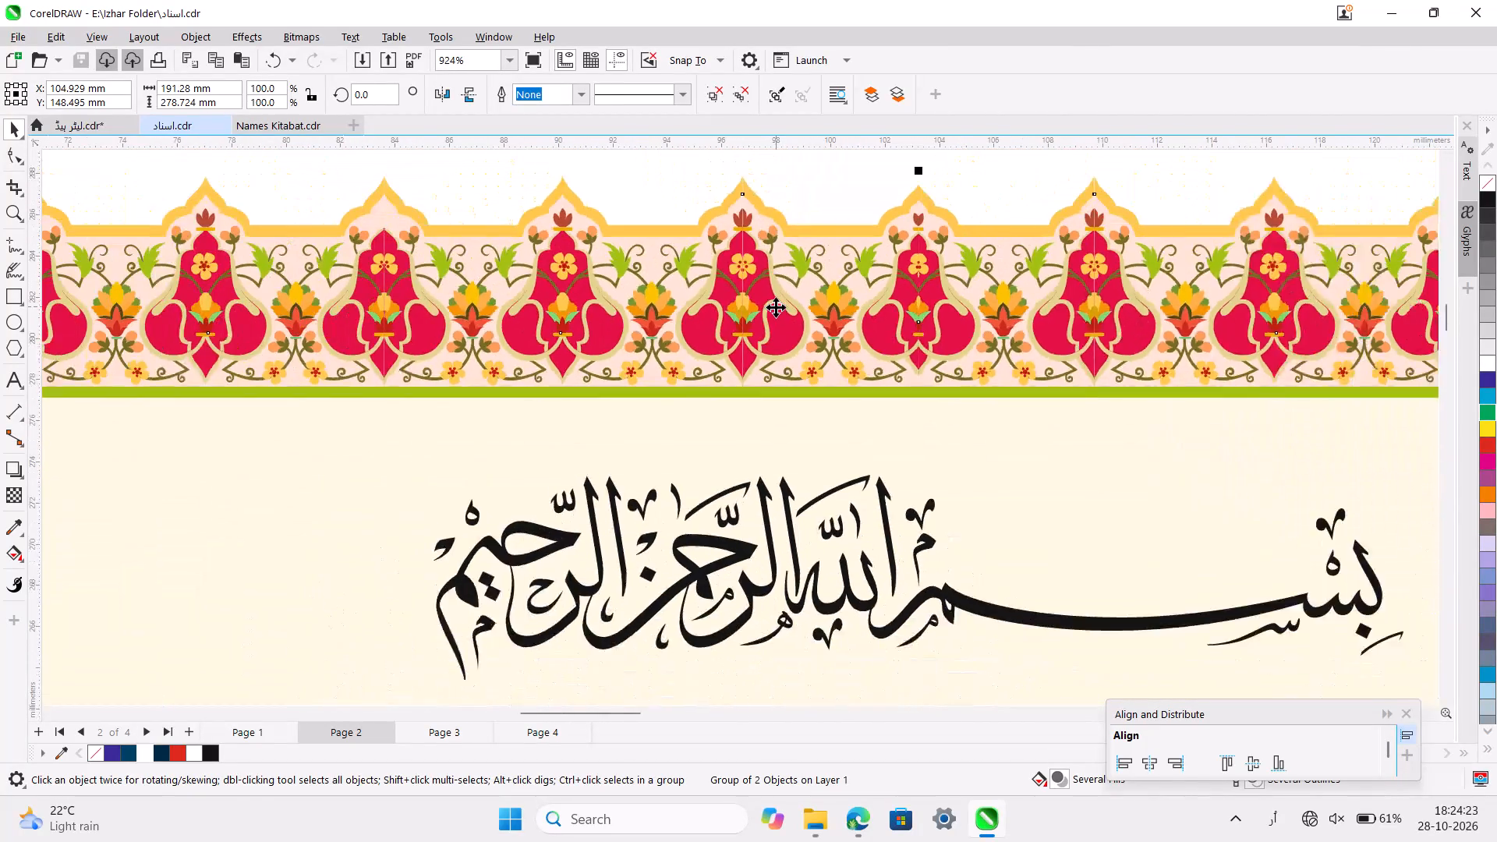
scroll(776, 307, "down", 10, "ctrl")
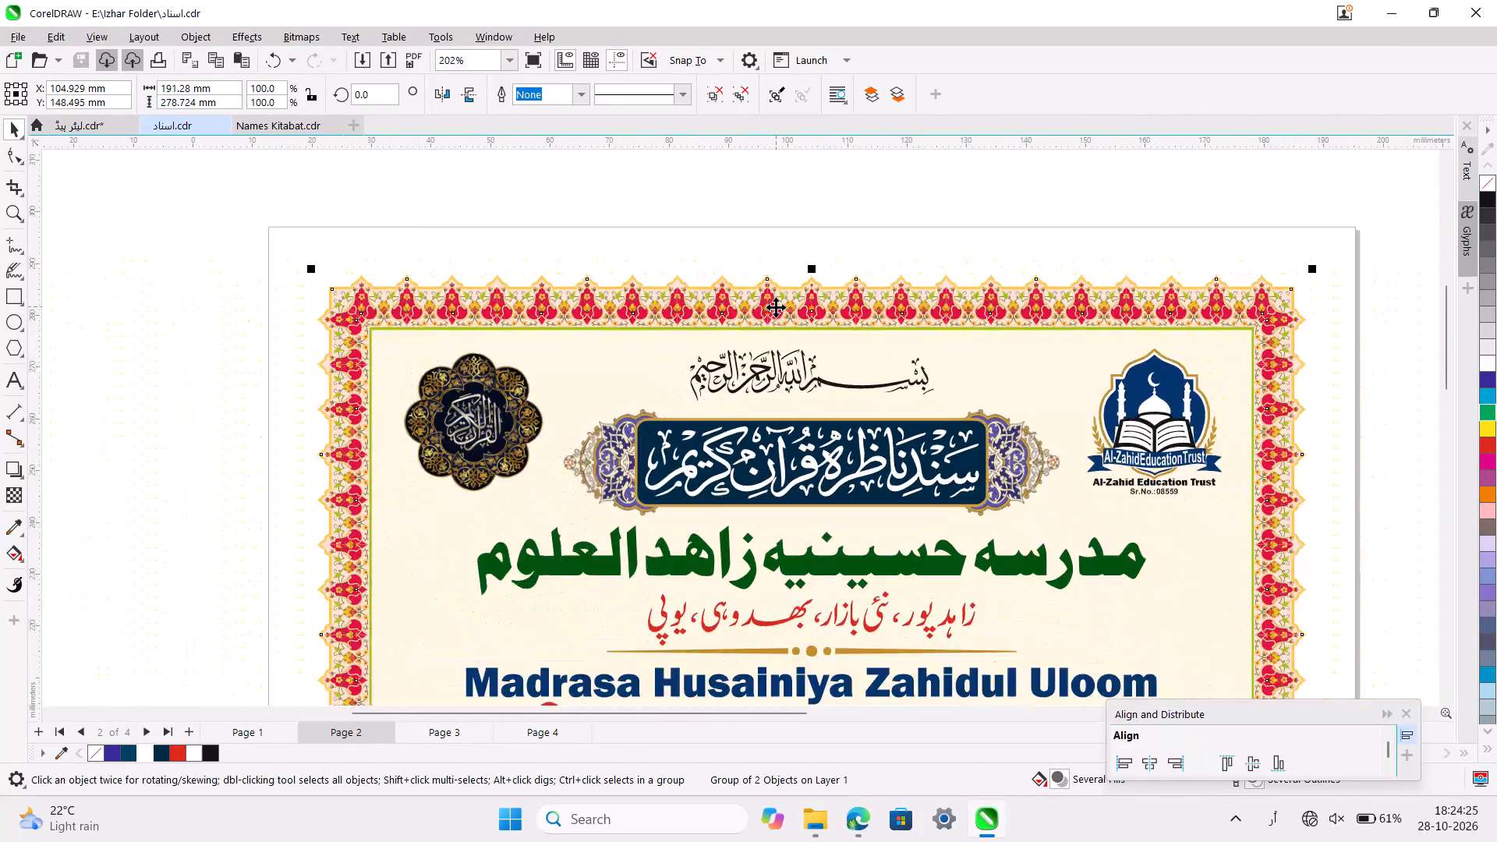
scroll(776, 307, "down", 3, "ctrl")
left_click(368, 418)
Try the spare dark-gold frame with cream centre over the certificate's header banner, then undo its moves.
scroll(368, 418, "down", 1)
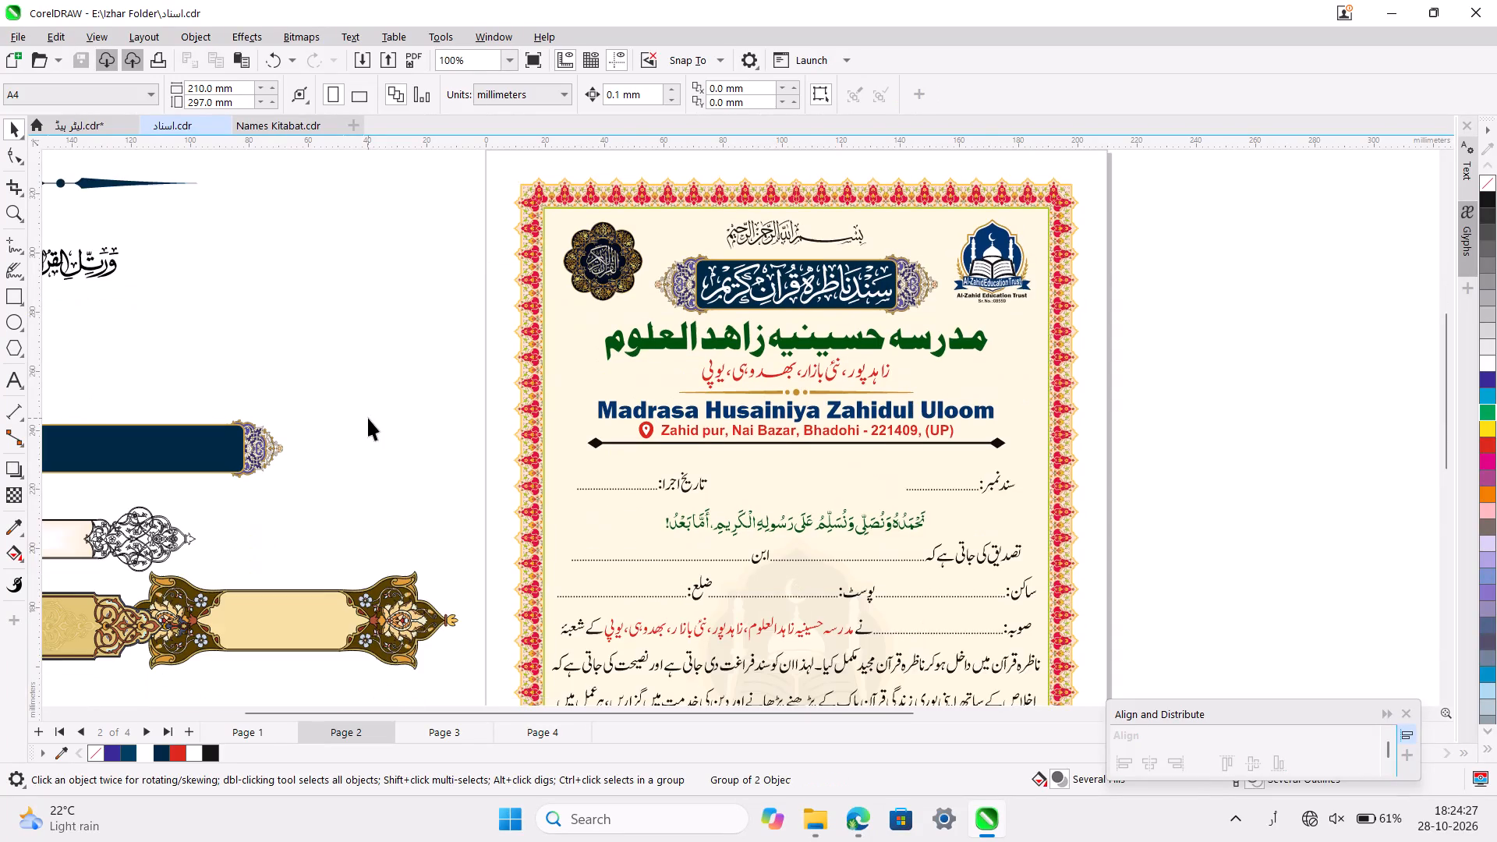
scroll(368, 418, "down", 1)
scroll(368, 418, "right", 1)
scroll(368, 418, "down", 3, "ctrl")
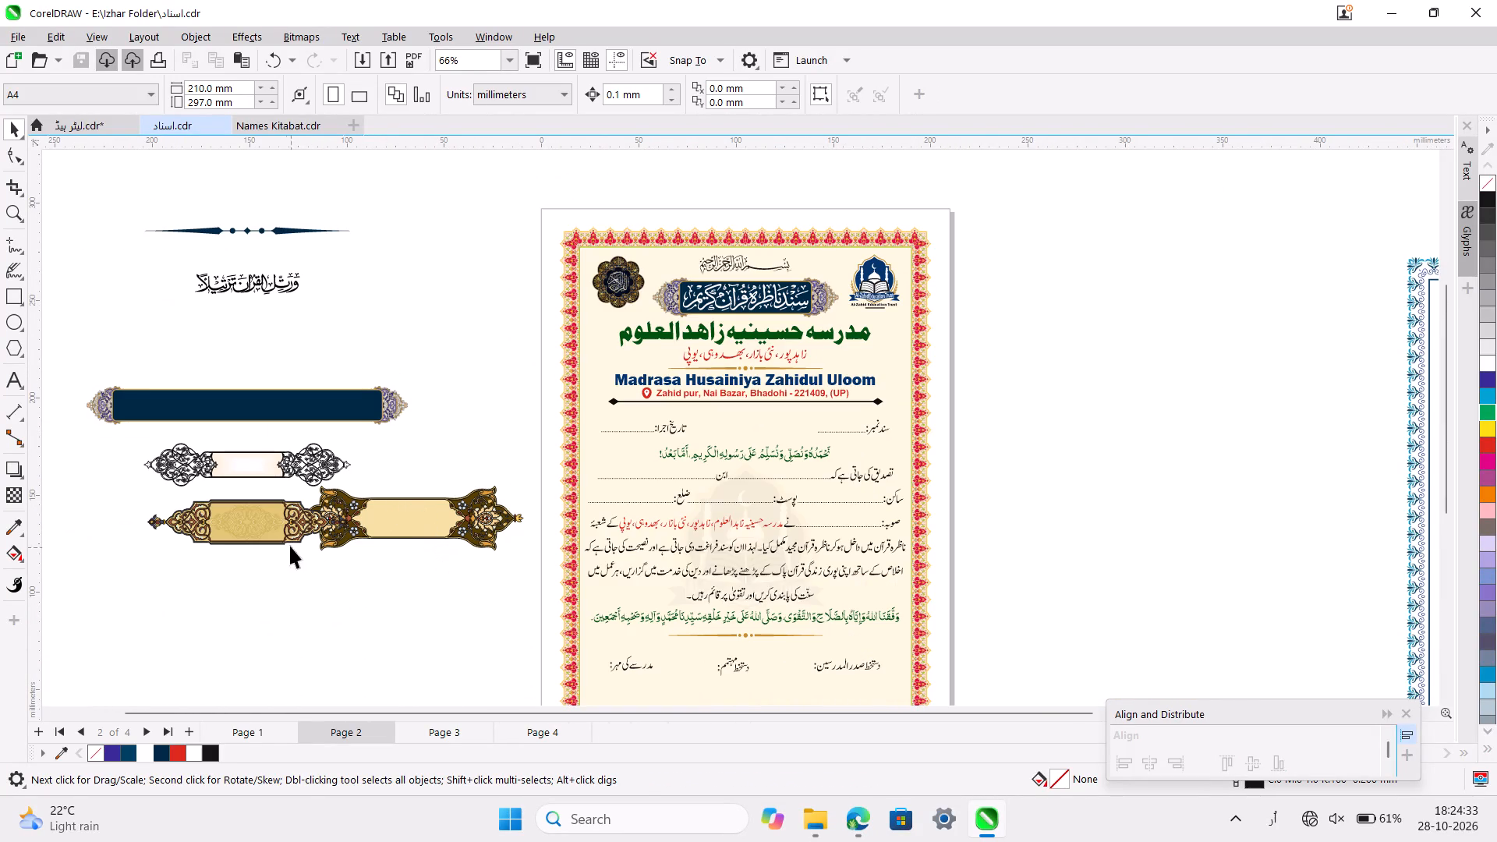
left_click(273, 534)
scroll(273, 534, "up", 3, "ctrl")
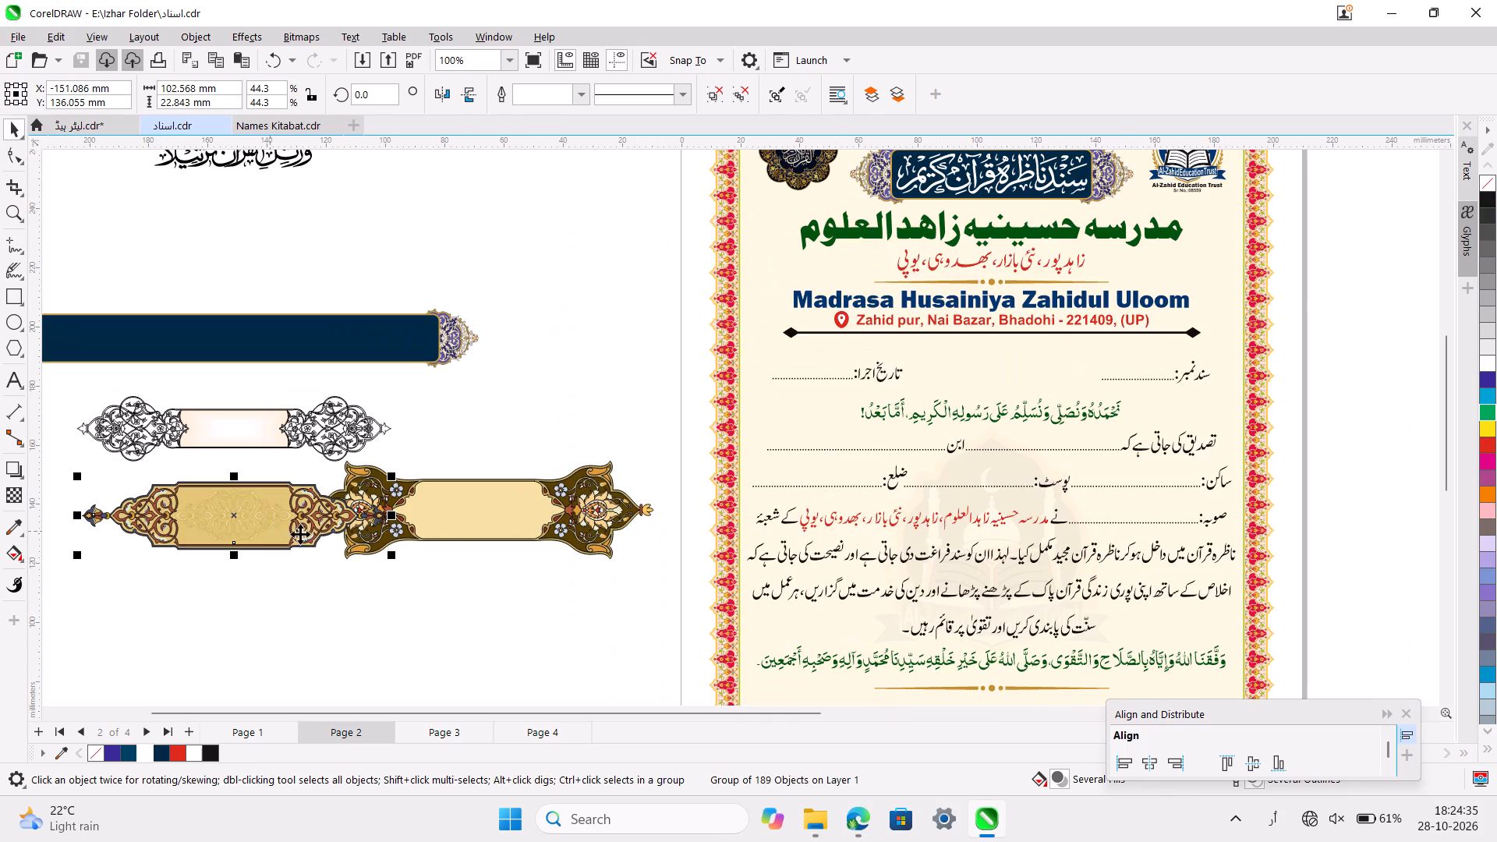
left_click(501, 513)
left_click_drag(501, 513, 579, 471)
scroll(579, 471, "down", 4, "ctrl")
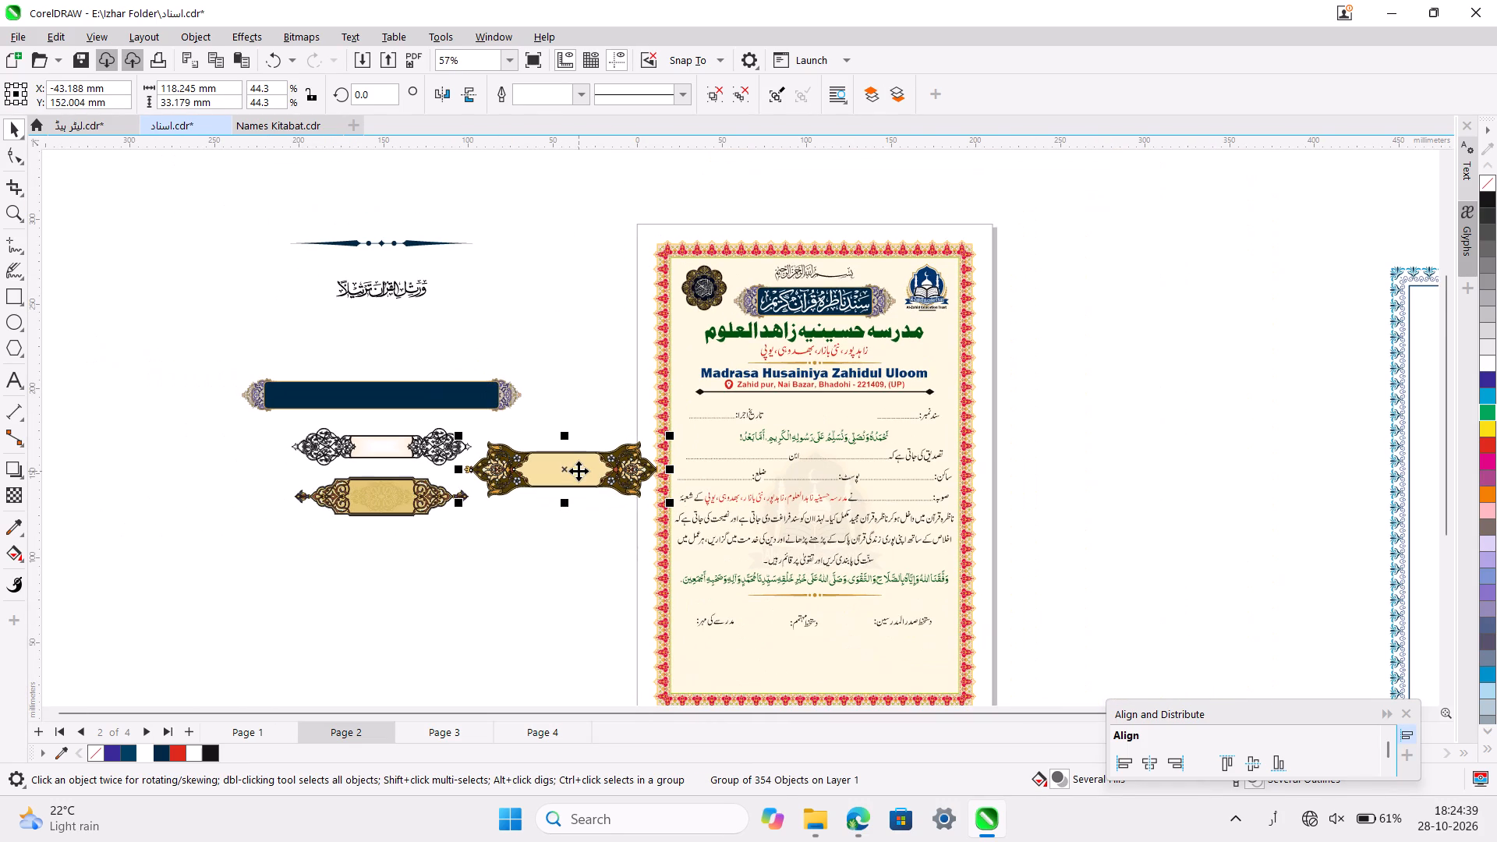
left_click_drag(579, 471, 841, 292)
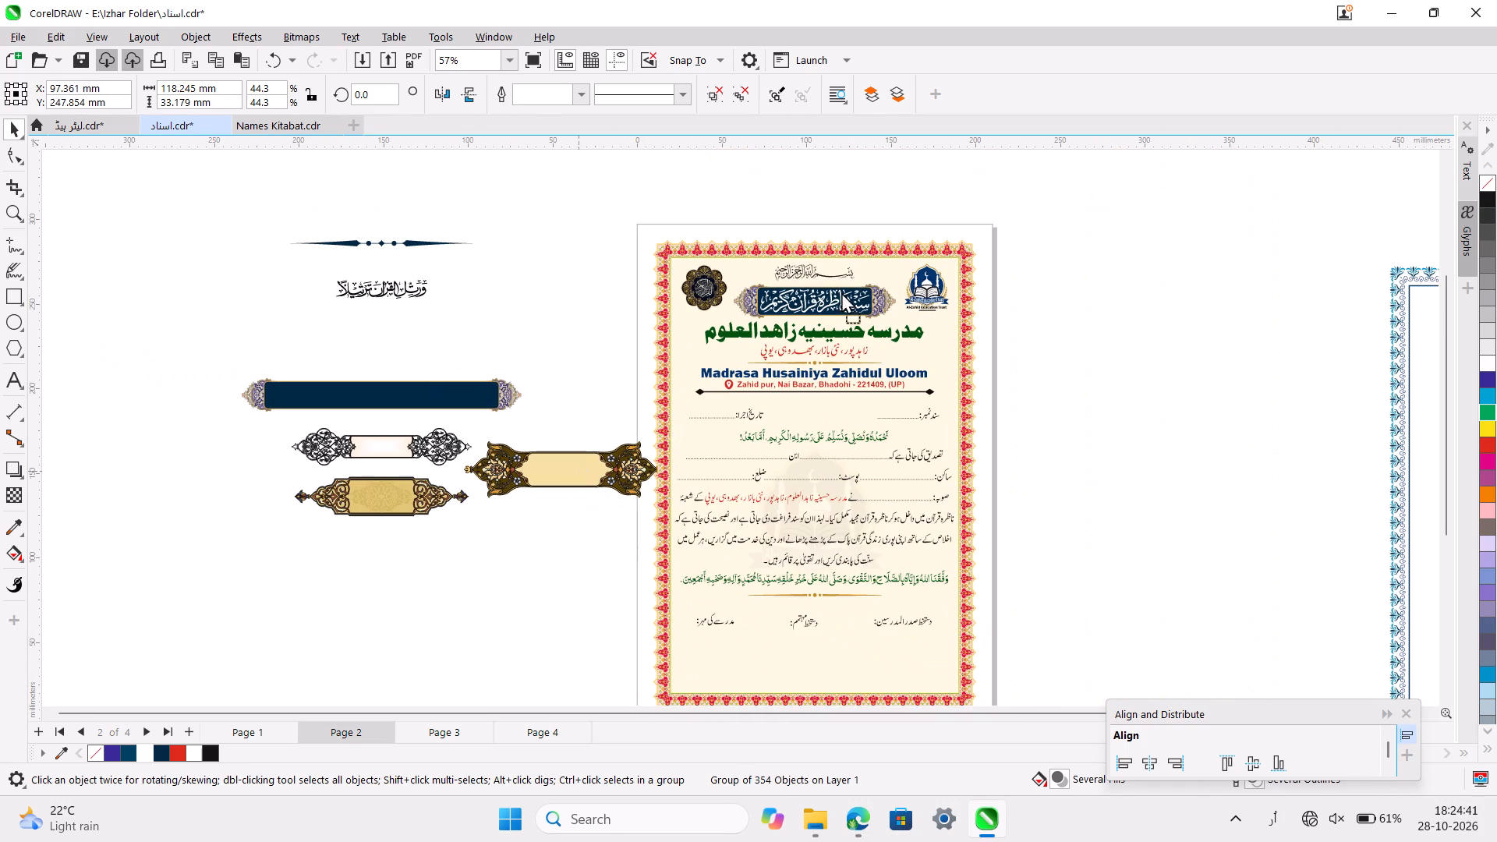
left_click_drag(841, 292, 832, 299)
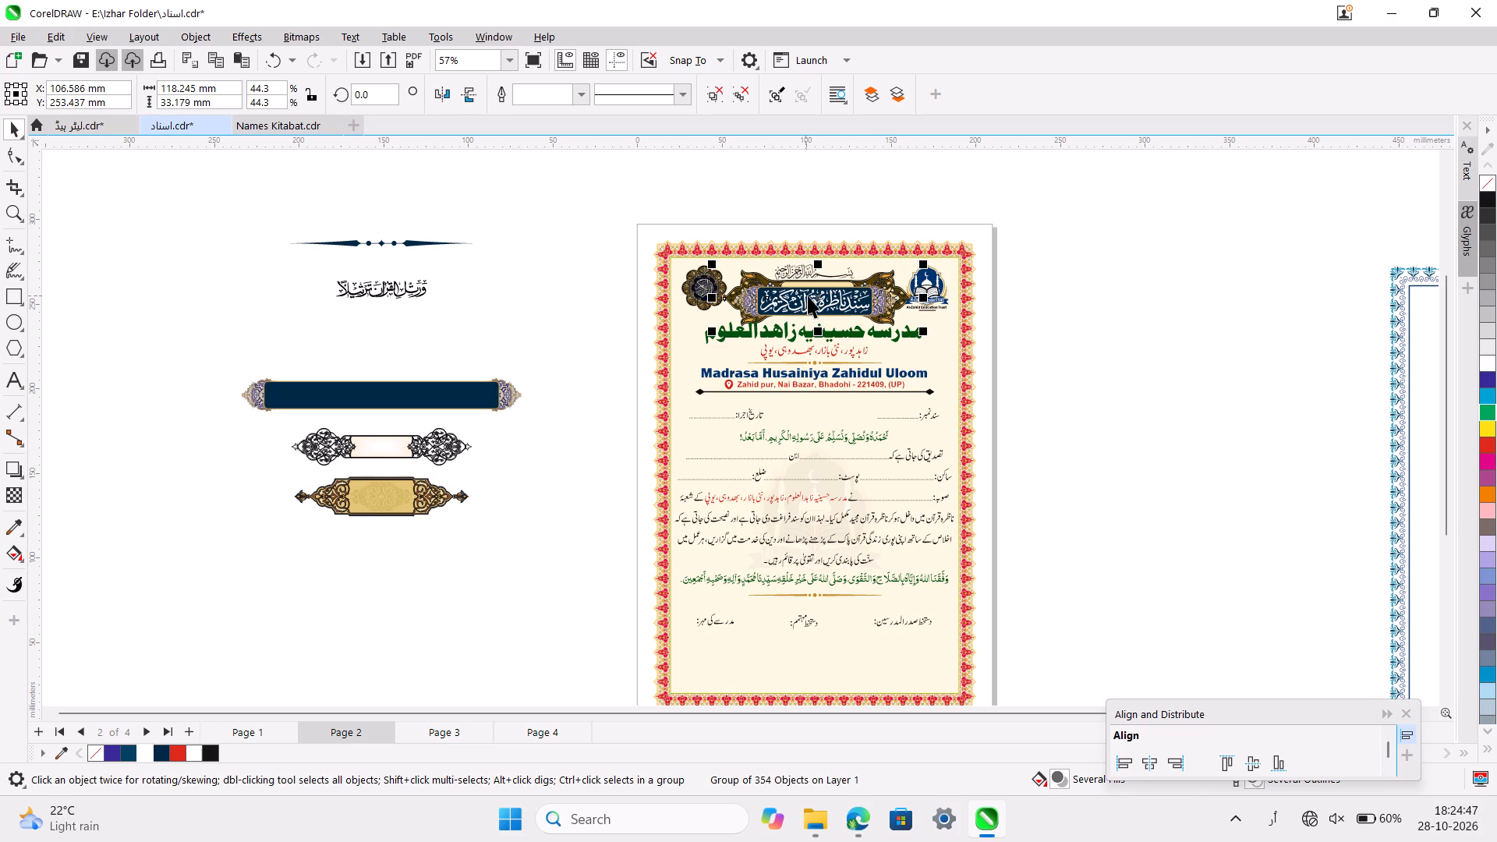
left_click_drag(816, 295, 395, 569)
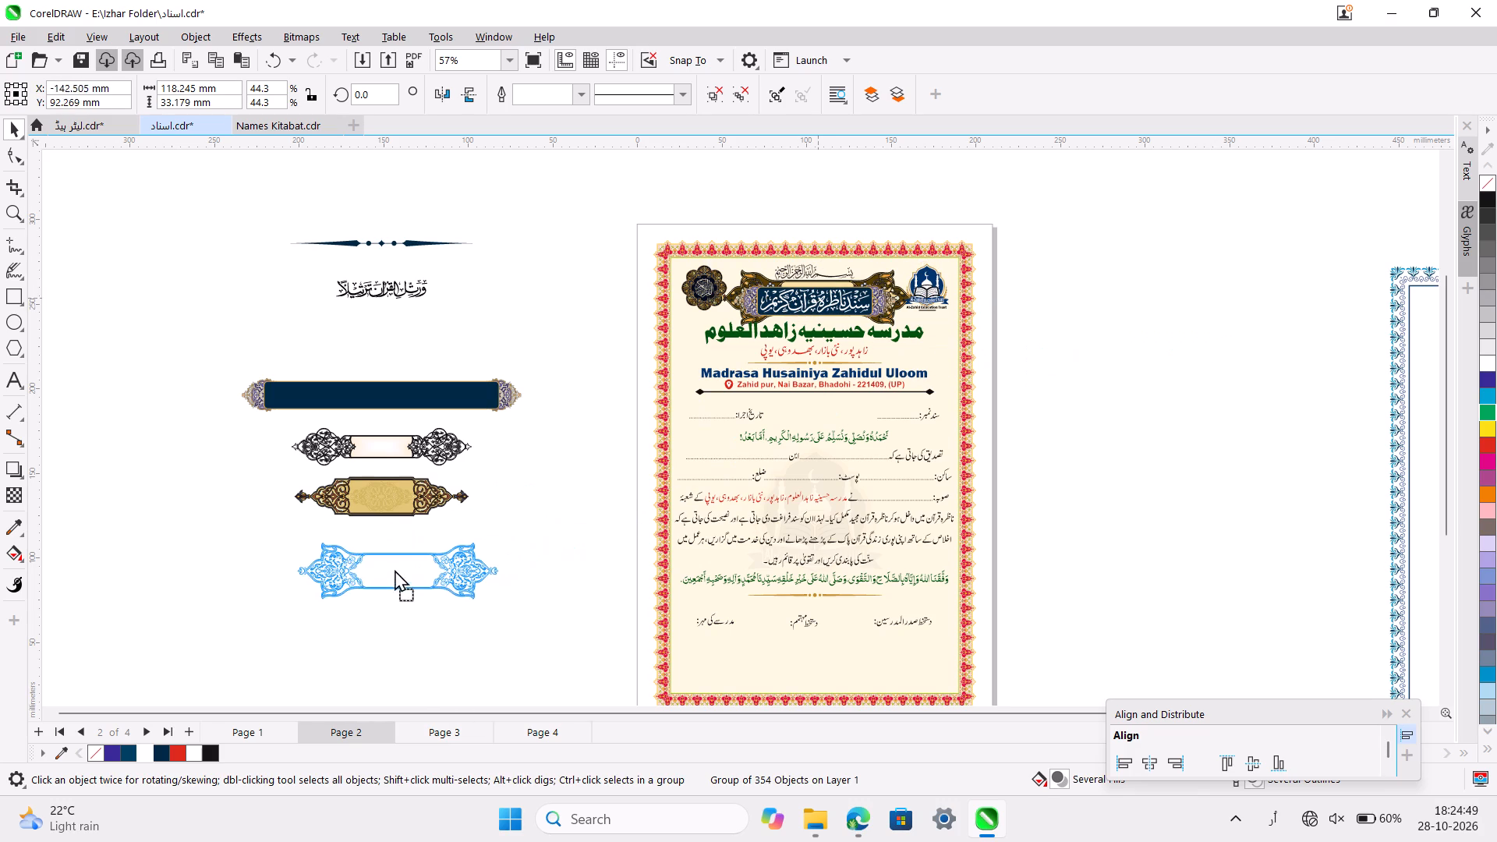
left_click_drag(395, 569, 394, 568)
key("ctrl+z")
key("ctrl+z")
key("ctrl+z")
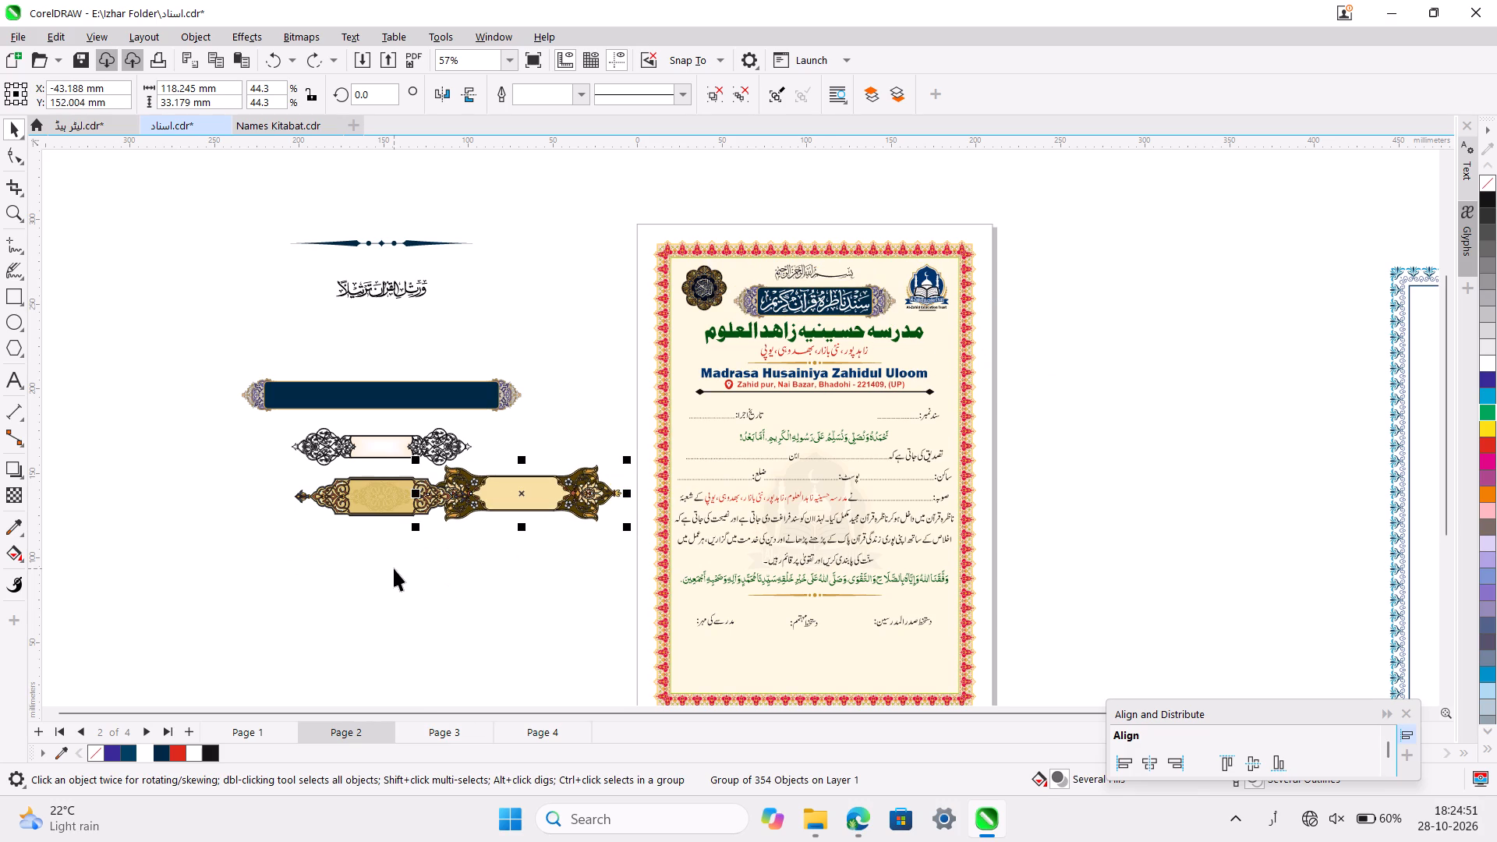
Move the dark-gold frame with cream centre directly below the other gold frame beside the page, horizontally centred with it.
left_click_drag(523, 496, 404, 557)
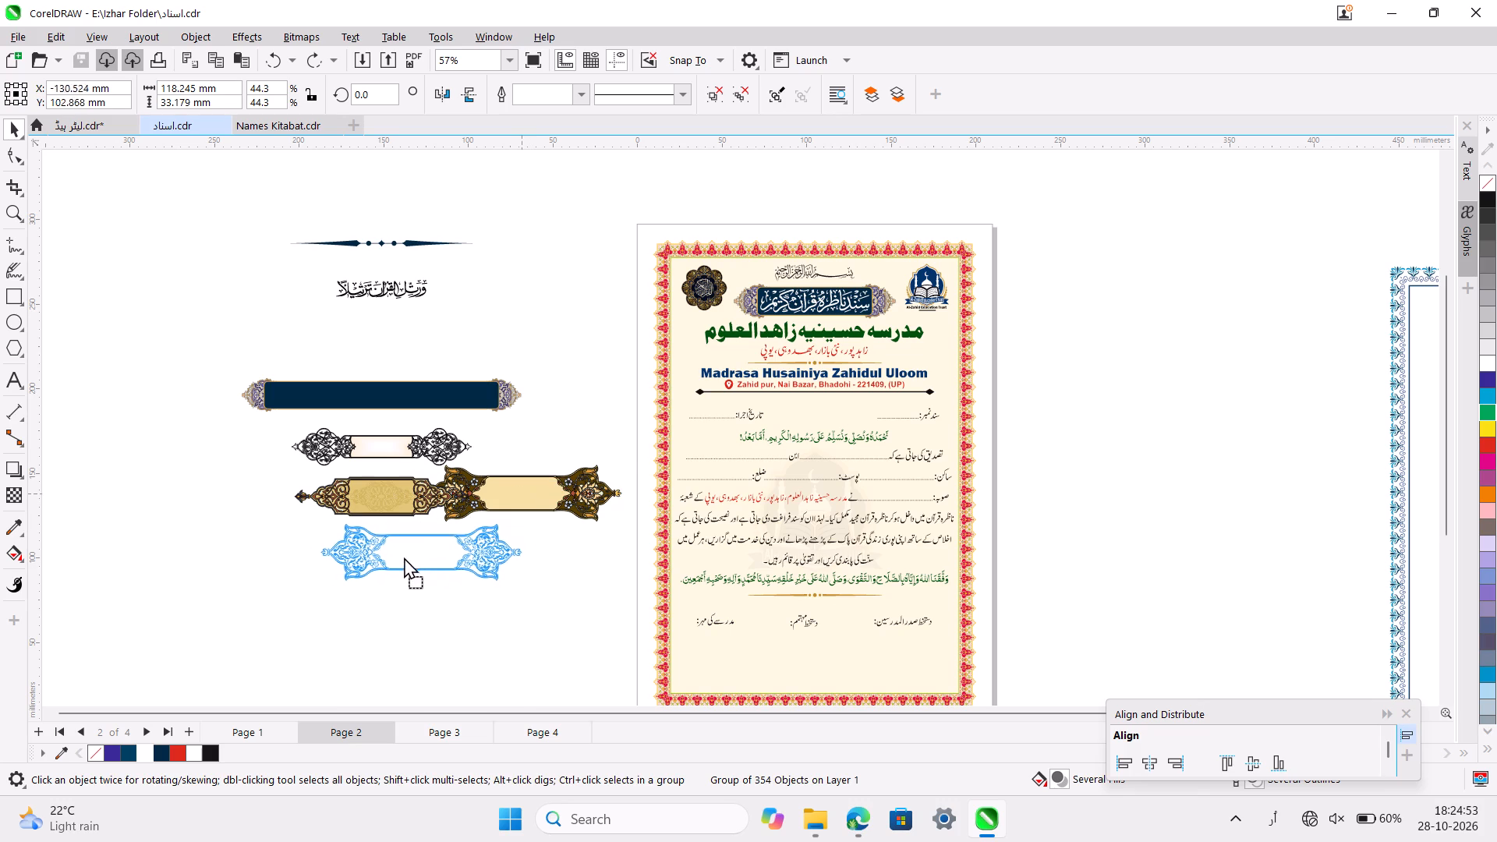
left_click_drag(404, 557, 378, 541)
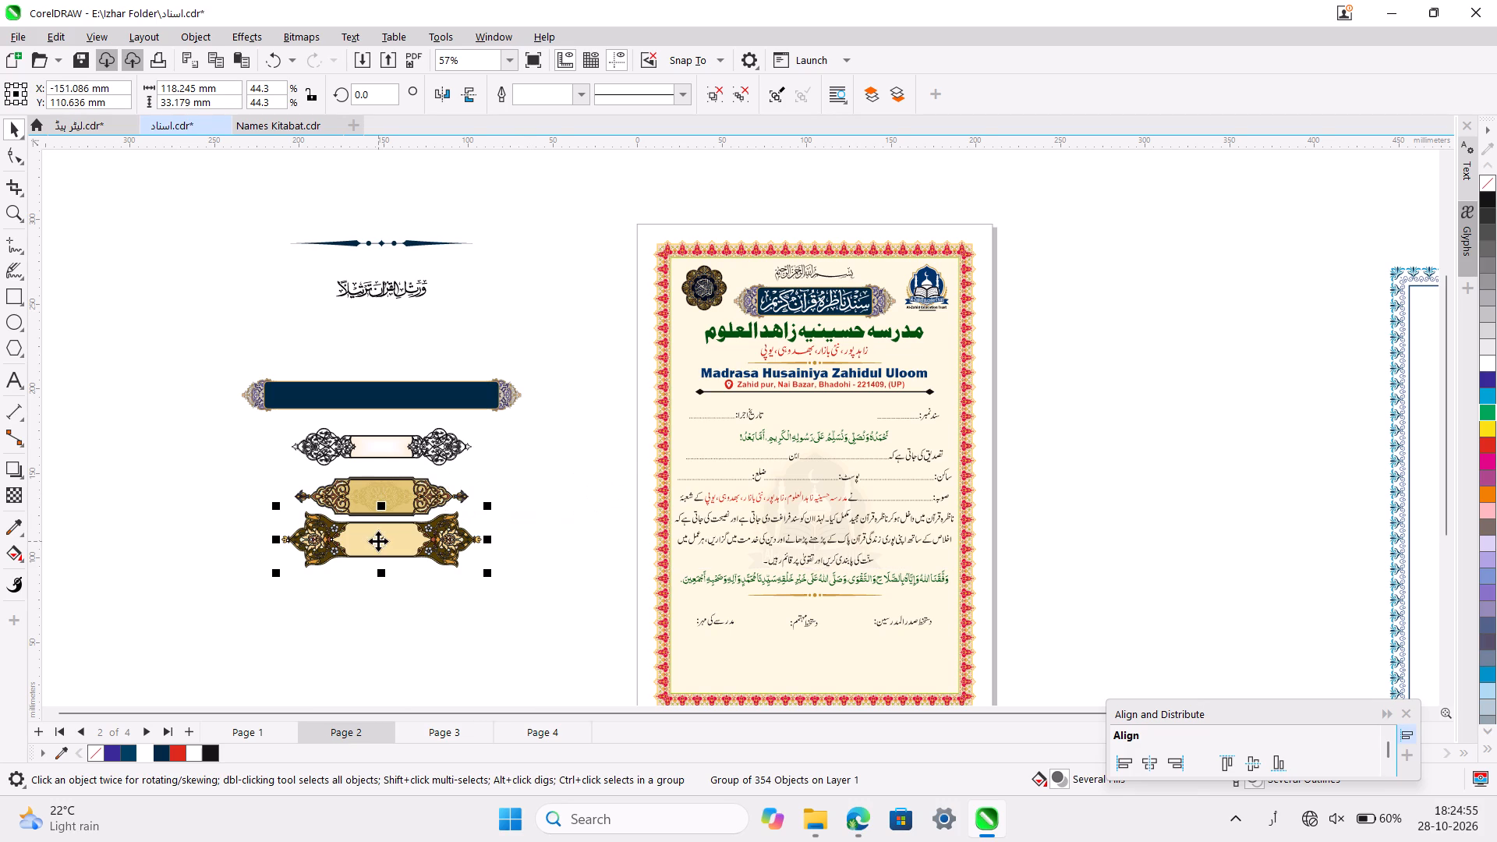
Move the spare navy divider down to just above the navy banner and place the loose Arabic calligraphy directly above the divider.
left_click(382, 288)
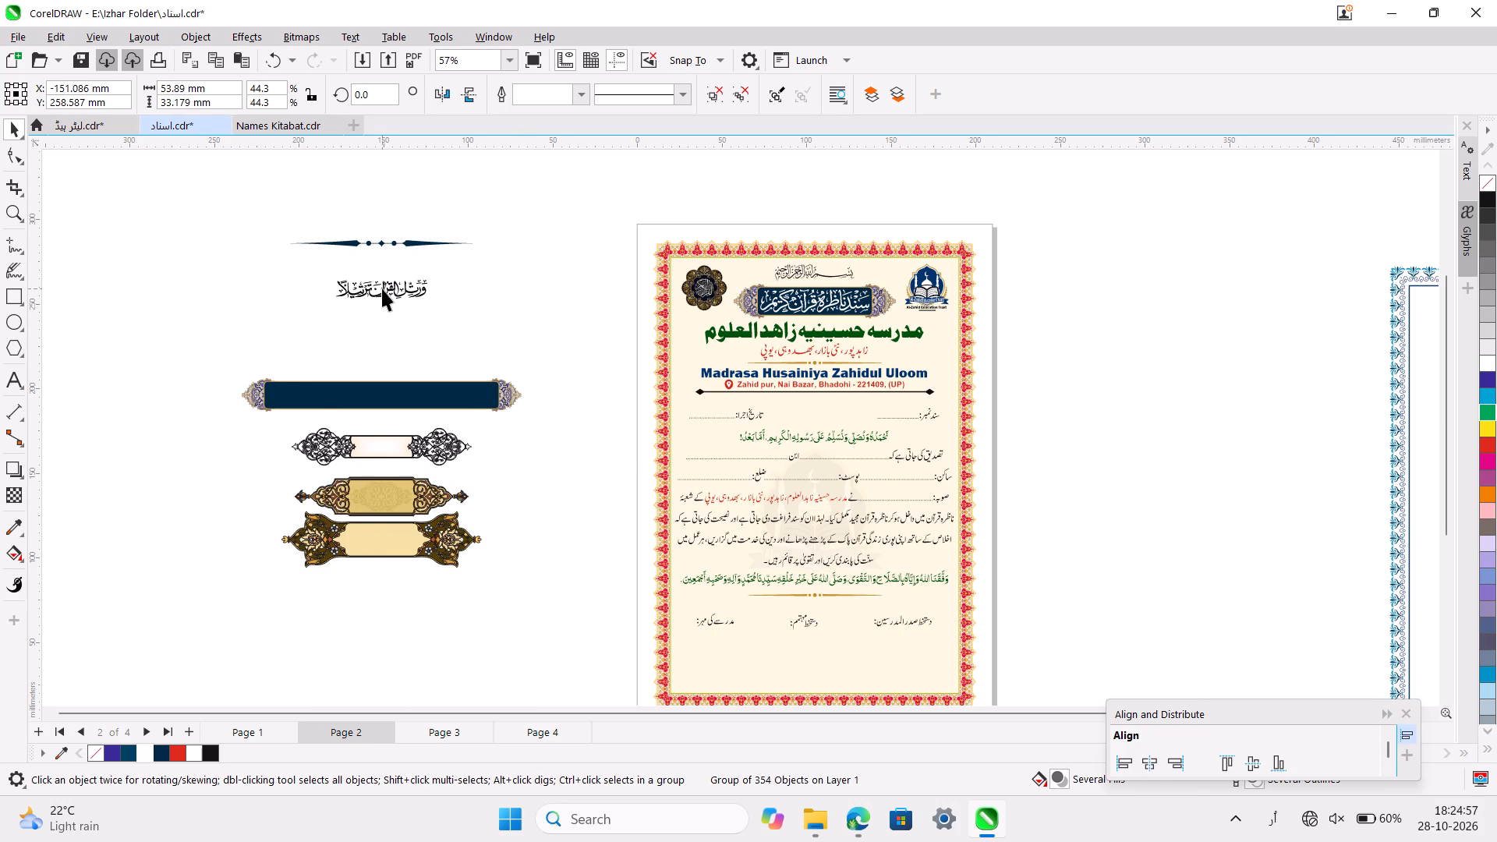
left_click_drag(382, 288, 385, 222)
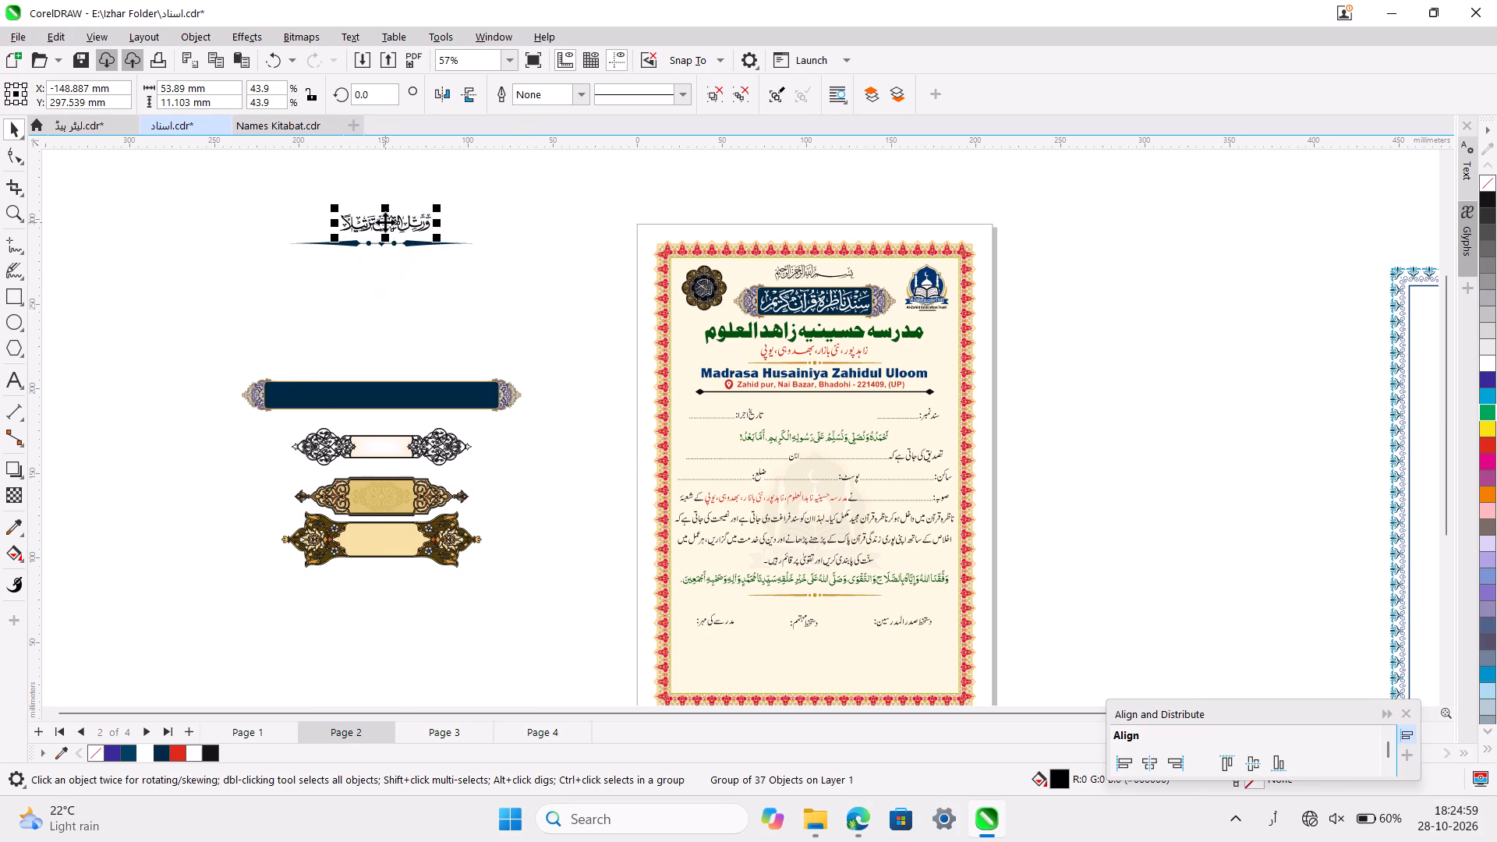
left_click(410, 246)
left_click_drag(410, 246, 410, 317)
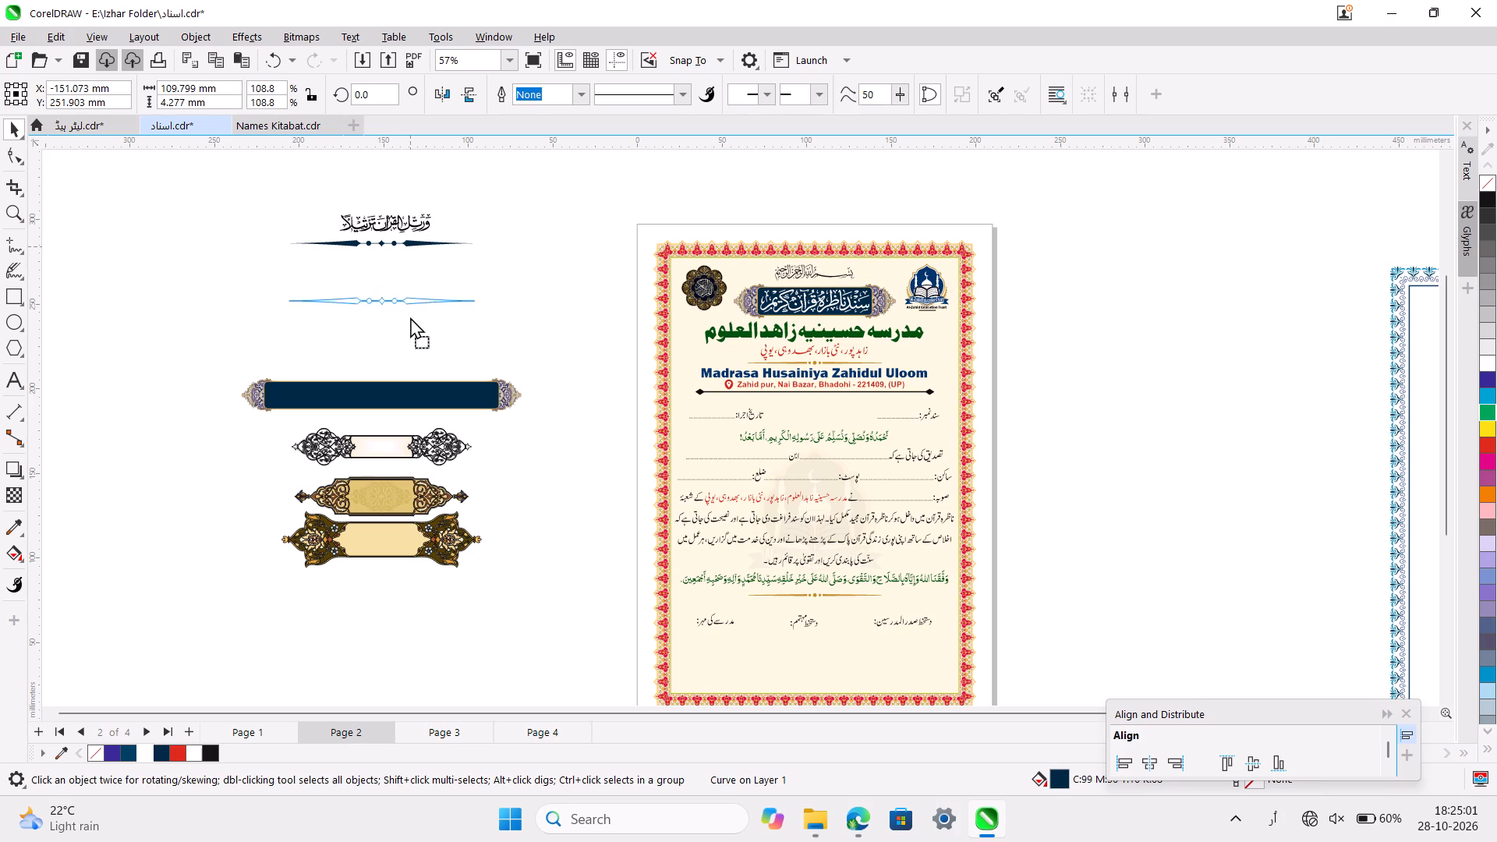
left_click_drag(410, 317, 409, 356)
left_click(387, 221)
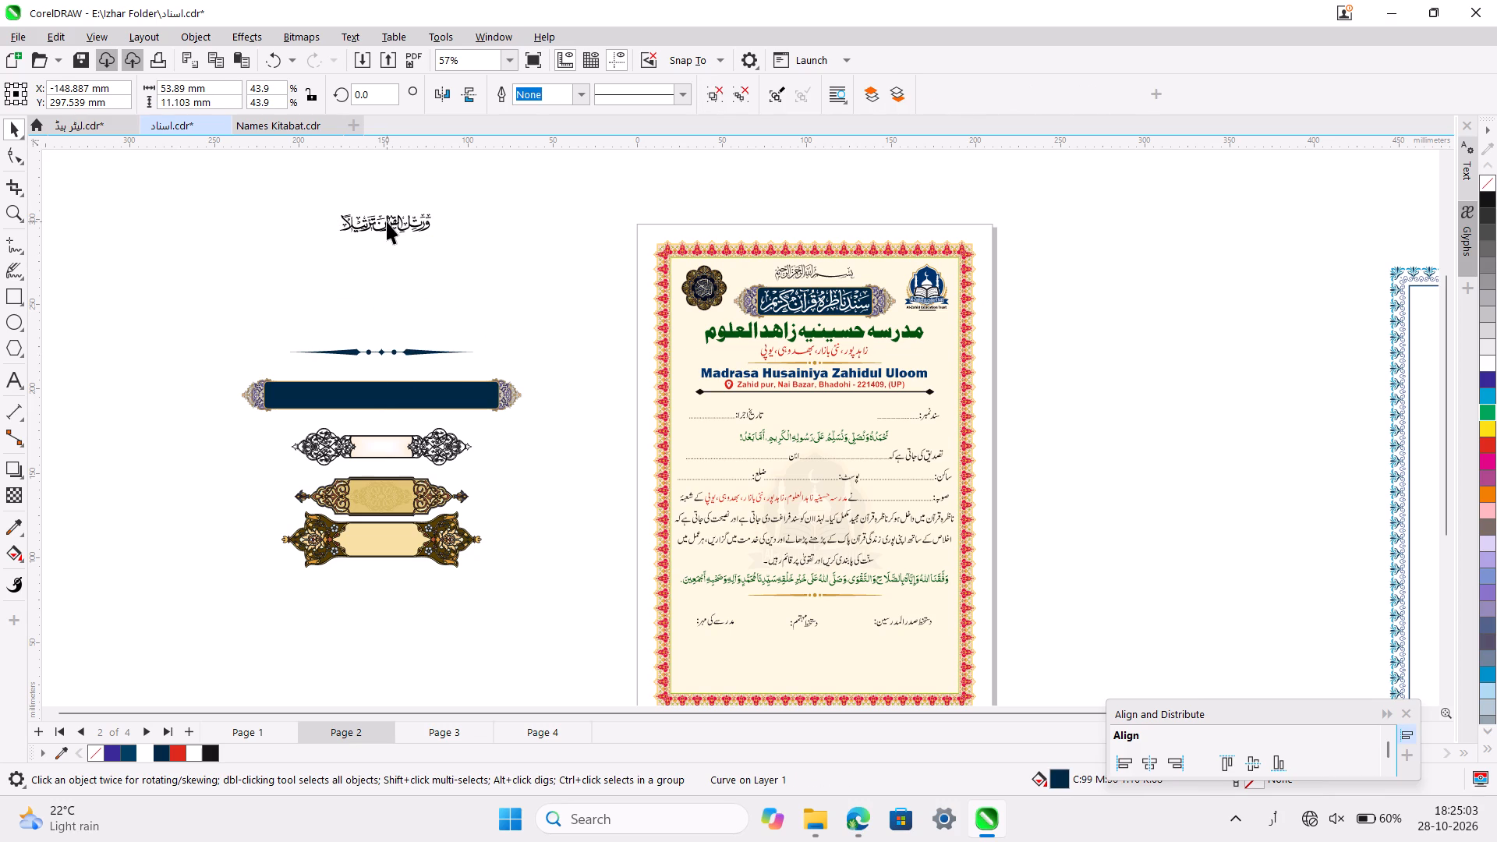
left_click_drag(387, 221, 377, 324)
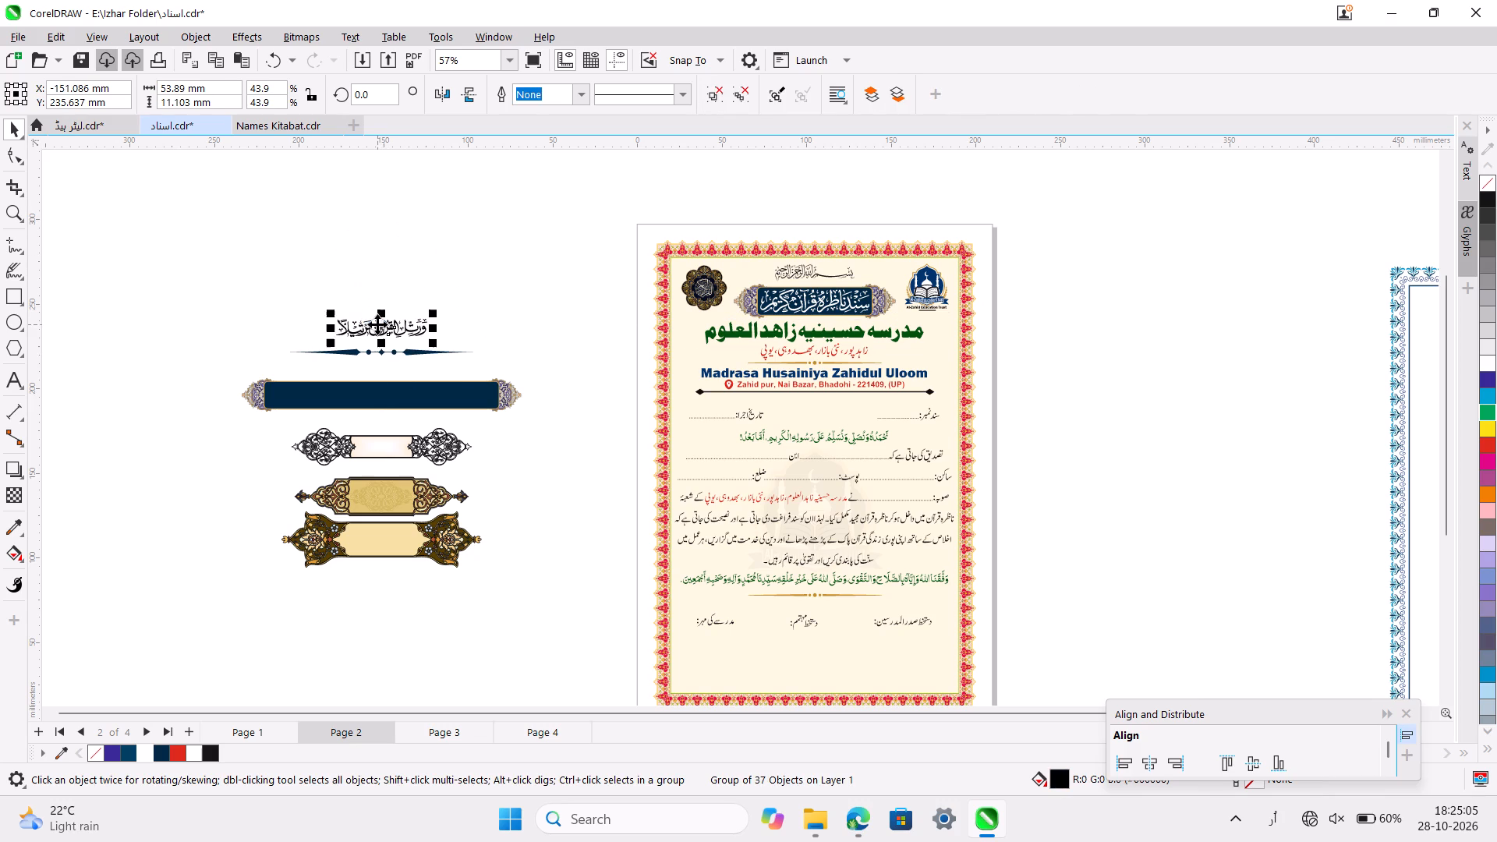
left_click_drag(175, 274, 536, 593)
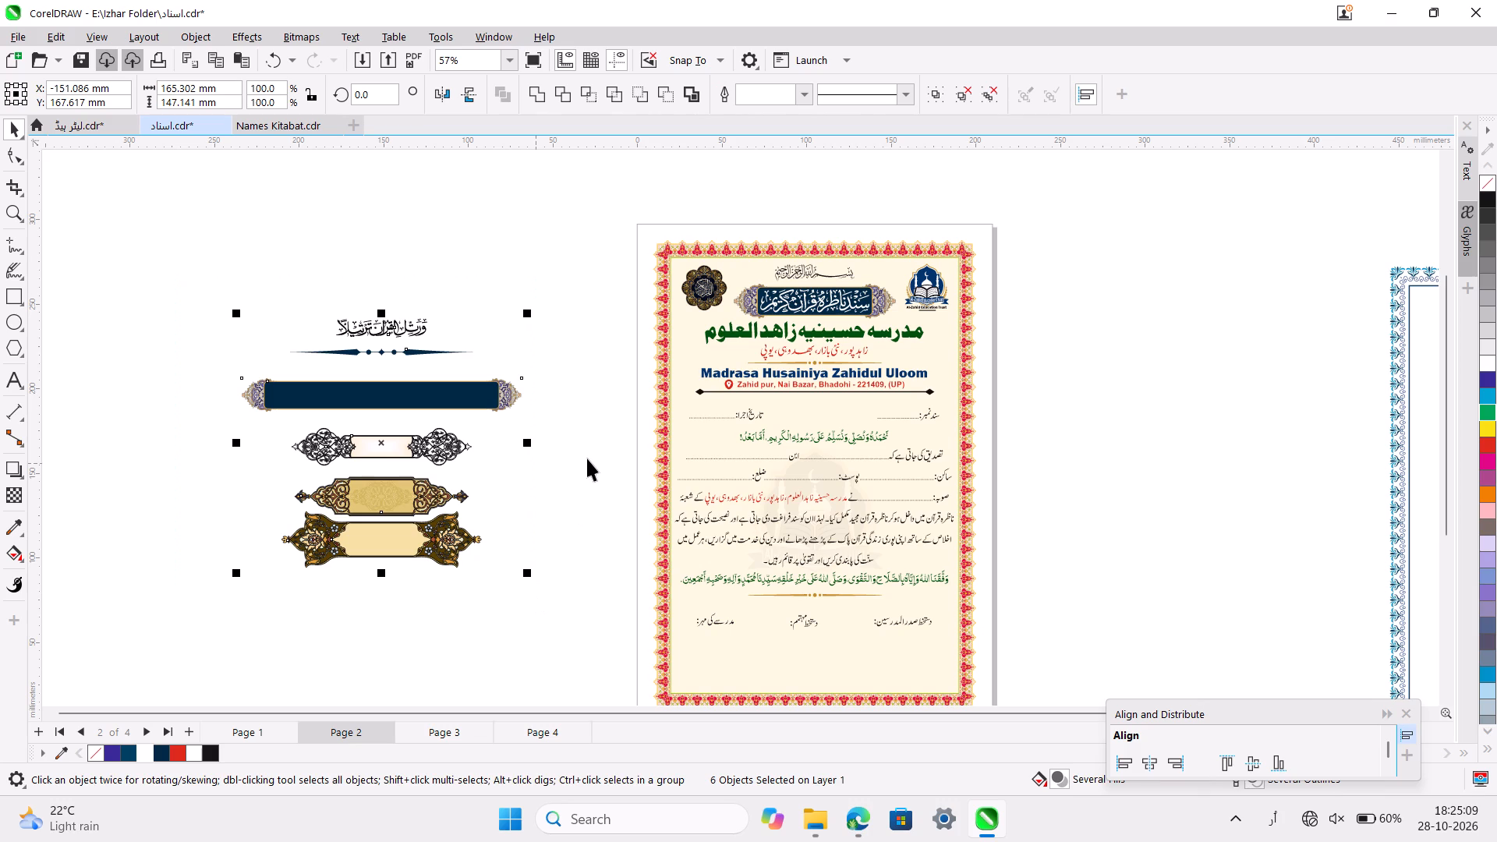
left_click(587, 458)
Save the document.
key("ctrl+s")
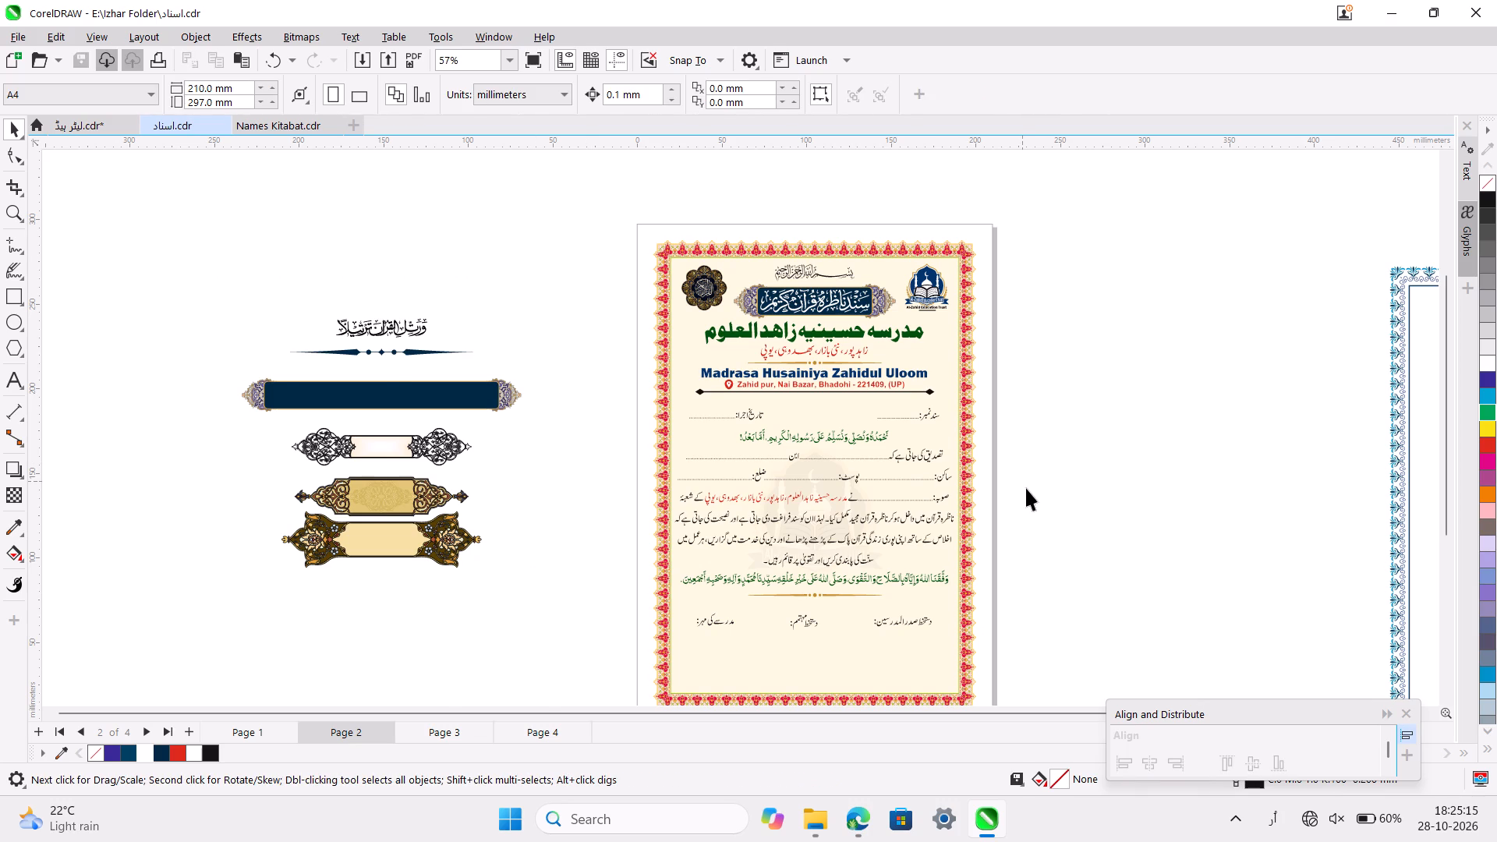
Move the red floral border off the certificate into the empty space between the page and the spare blue border.
scroll(1026, 488, "left", 1)
left_click(789, 314)
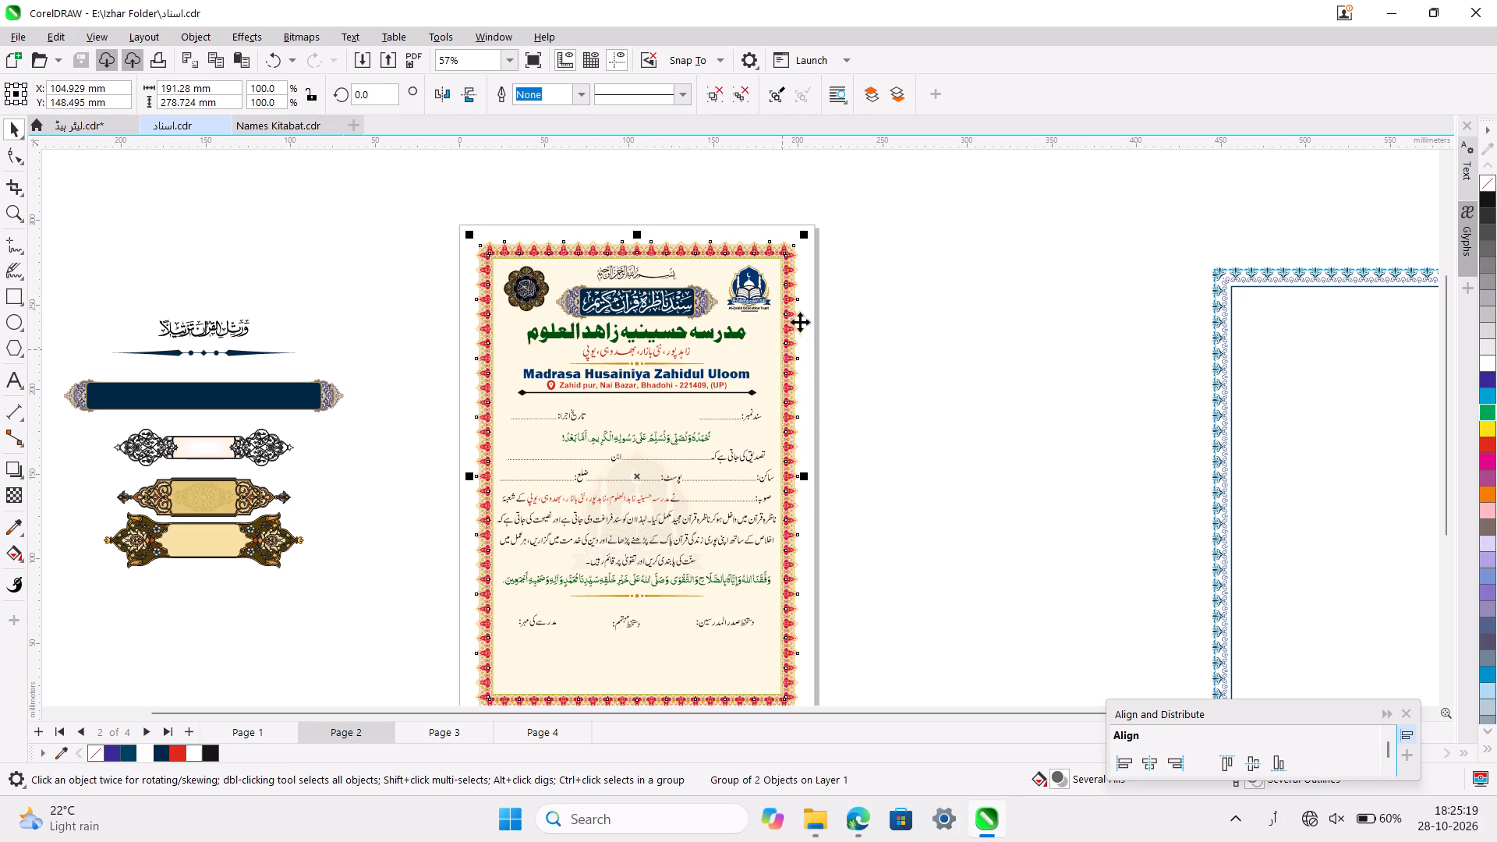
left_click_drag(638, 477, 942, 441)
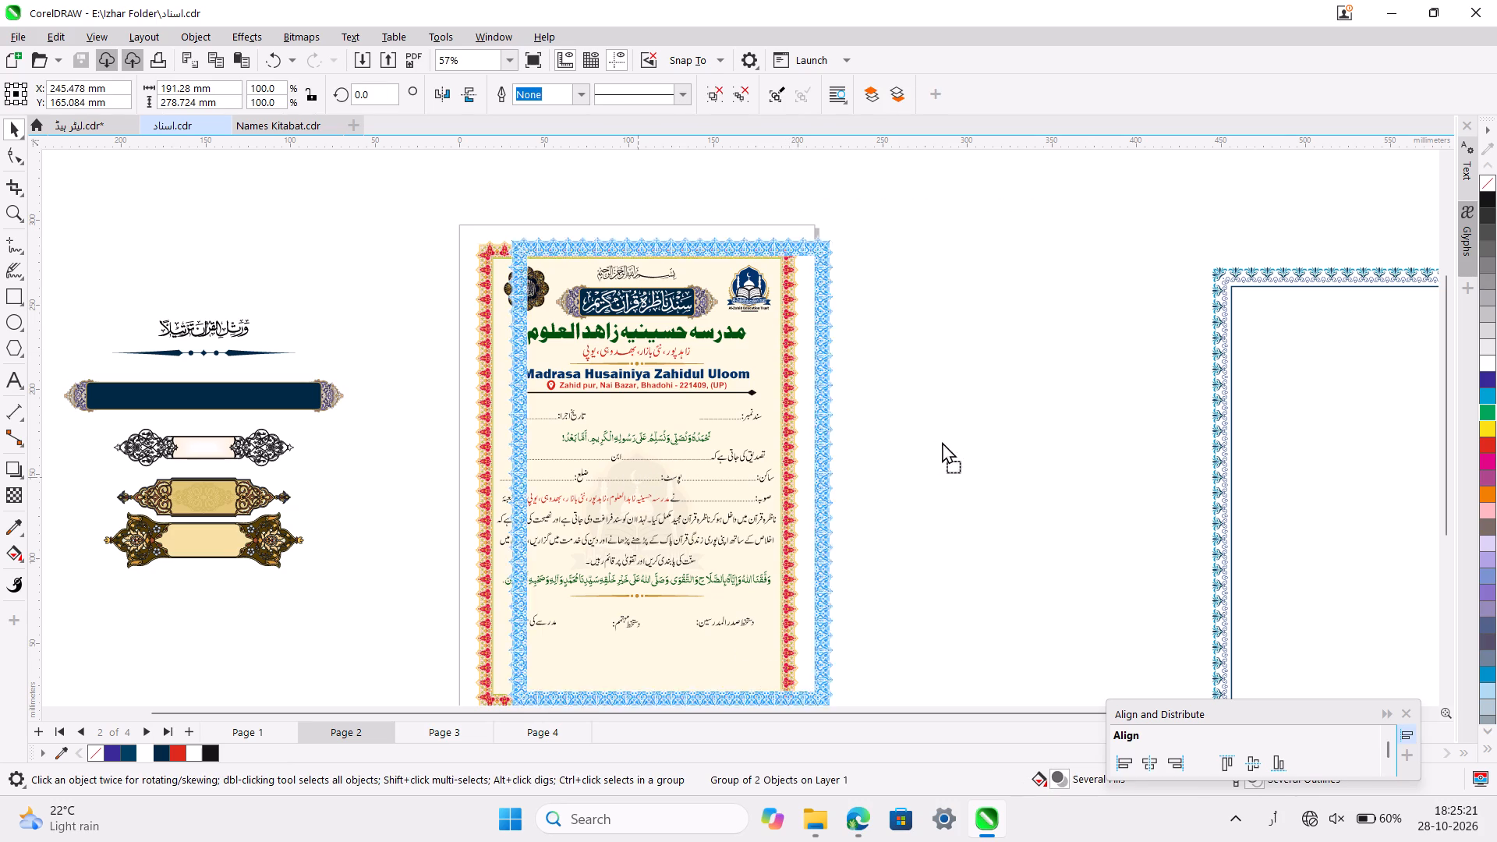
left_click_drag(942, 441, 1015, 429)
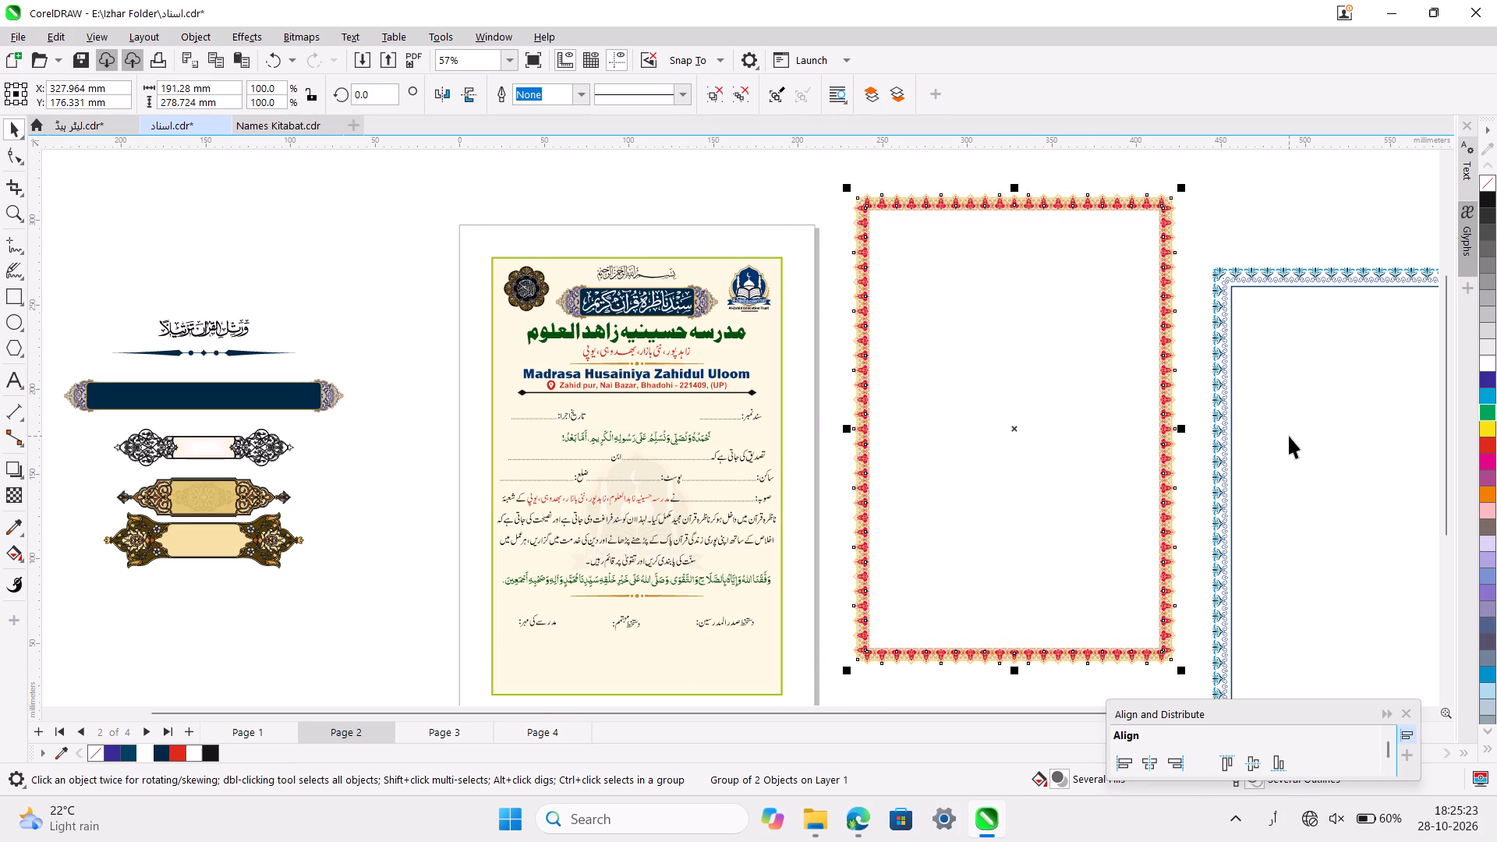
Centre the spare blue ornamental border on page 2 so that it frames the certificate.
left_click(1289, 436)
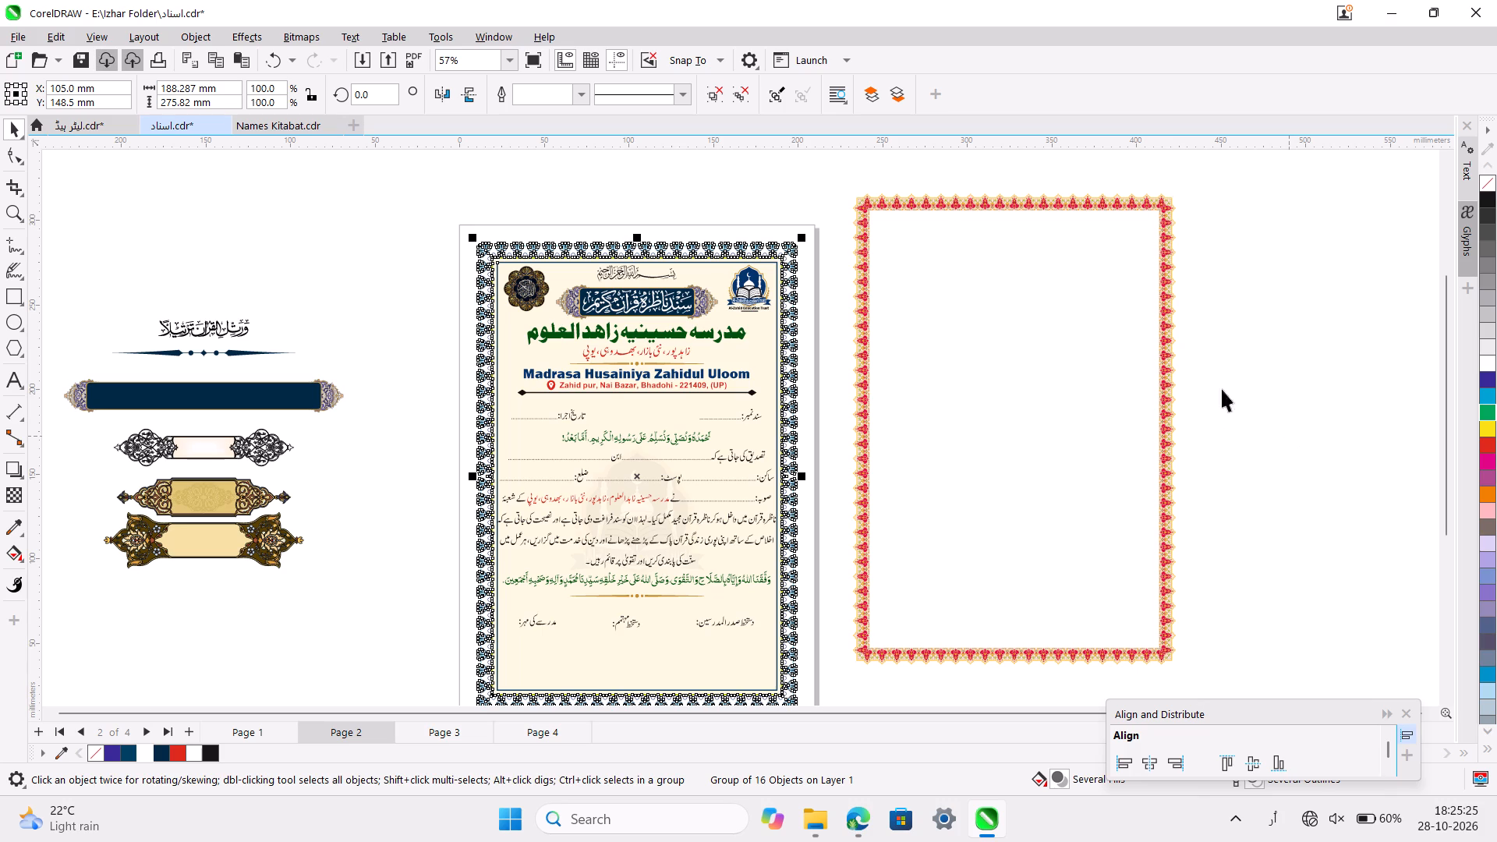
left_click(1295, 324)
Examine the certificate's header, trust logo and blue border corner at close range.
scroll(733, 416, "up", 3, "ctrl")
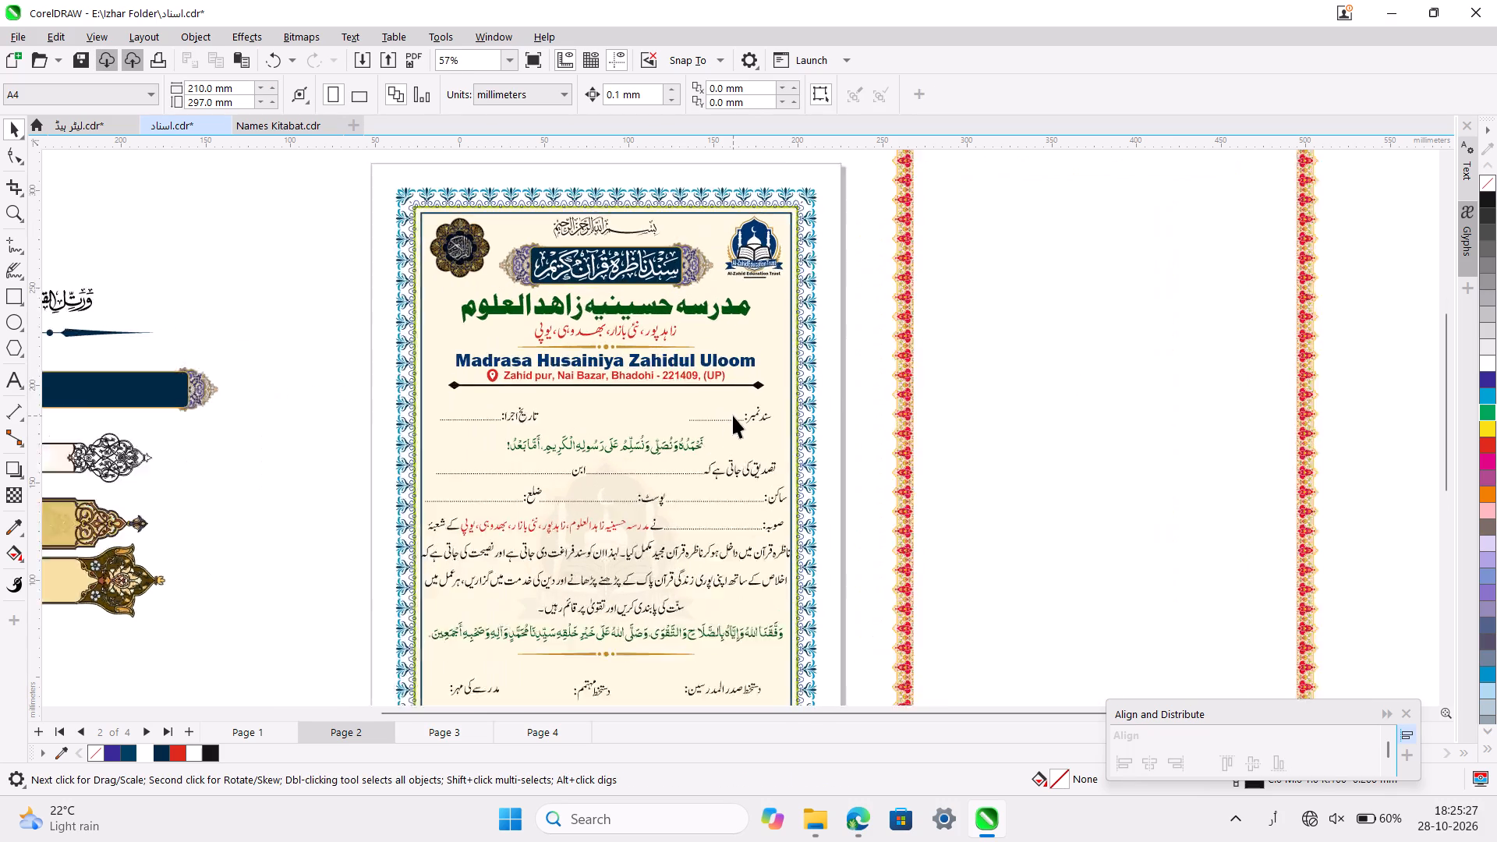
scroll(733, 416, "up", 1)
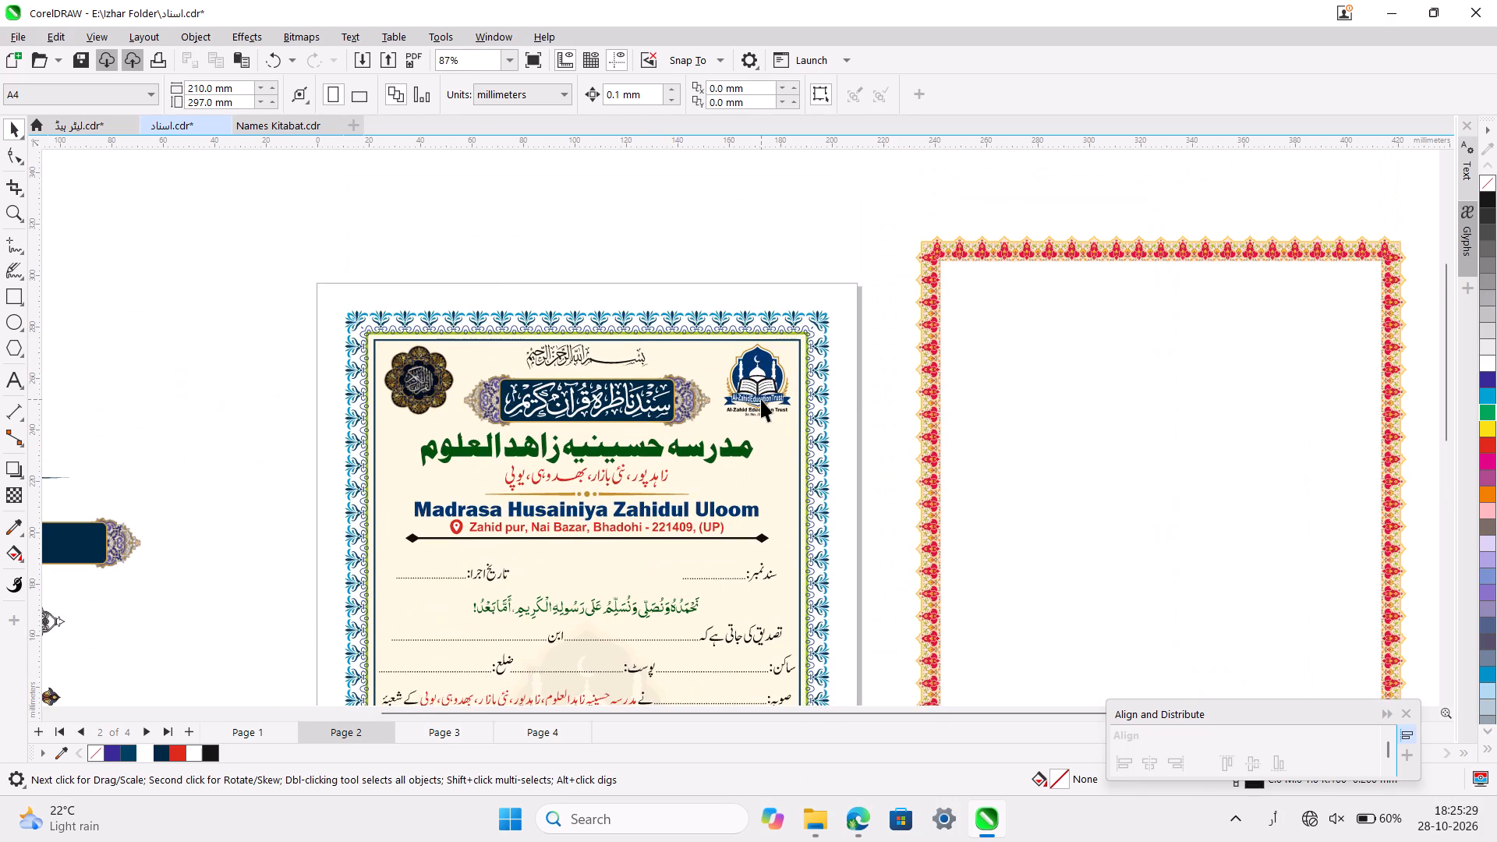
scroll(761, 399, "up", 8, "ctrl")
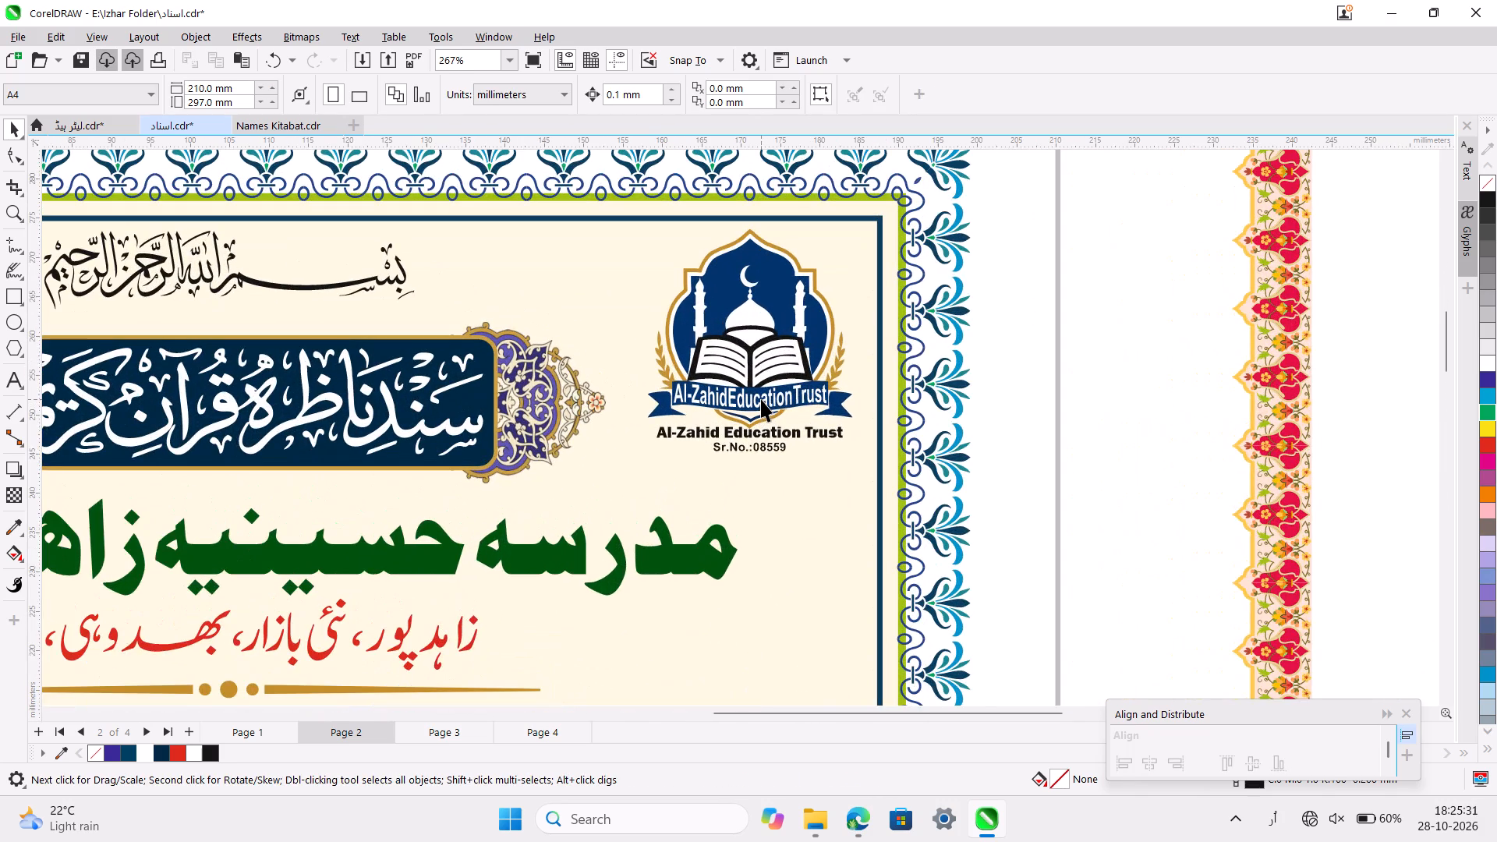
scroll(761, 399, "down", 9, "ctrl")
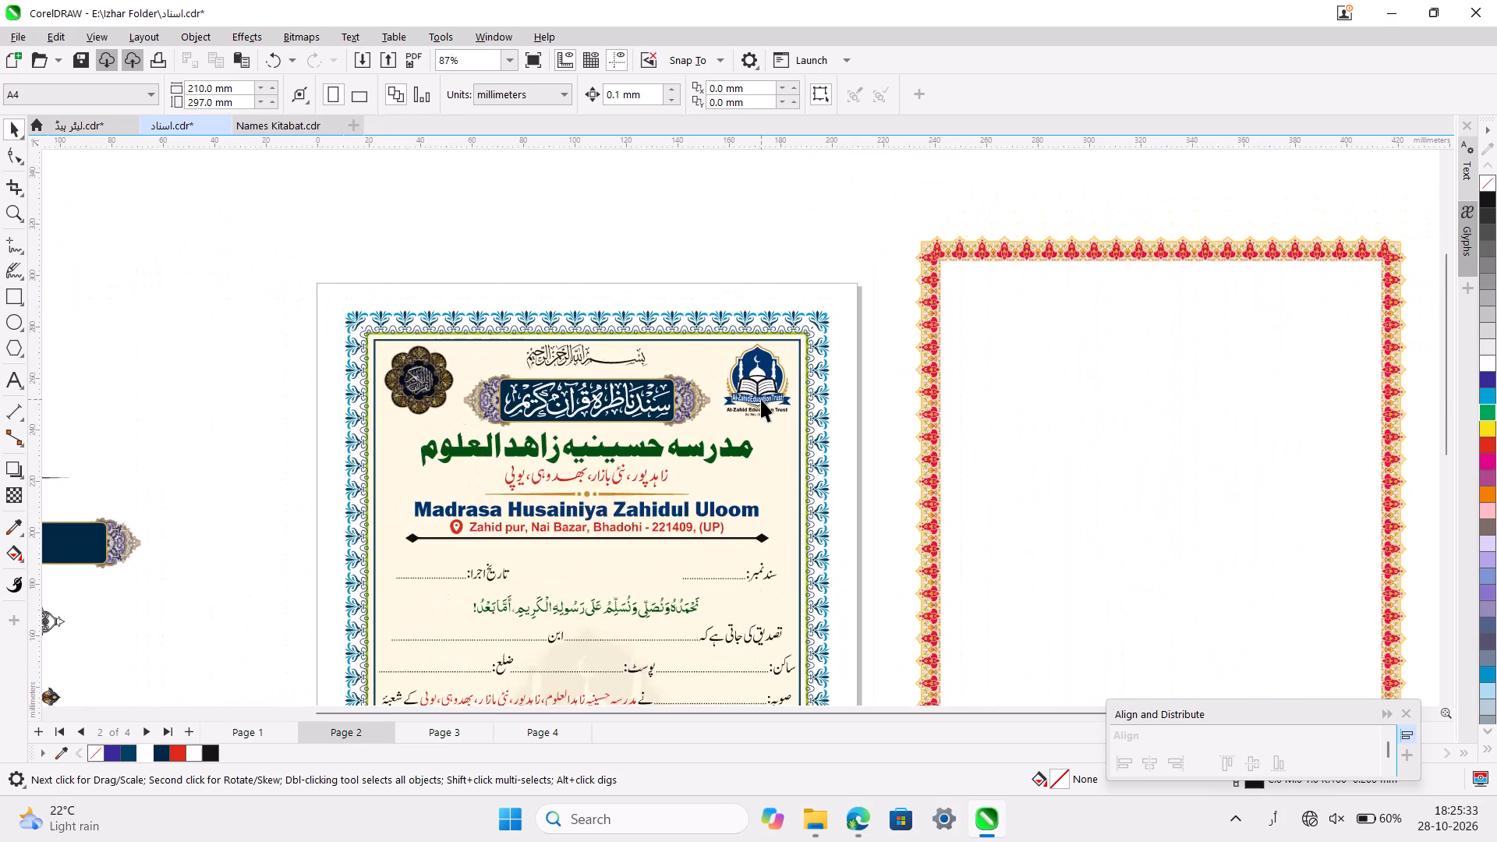
scroll(761, 399, "down", 1, "ctrl")
left_click(298, 398)
scroll(298, 398, "down", 2)
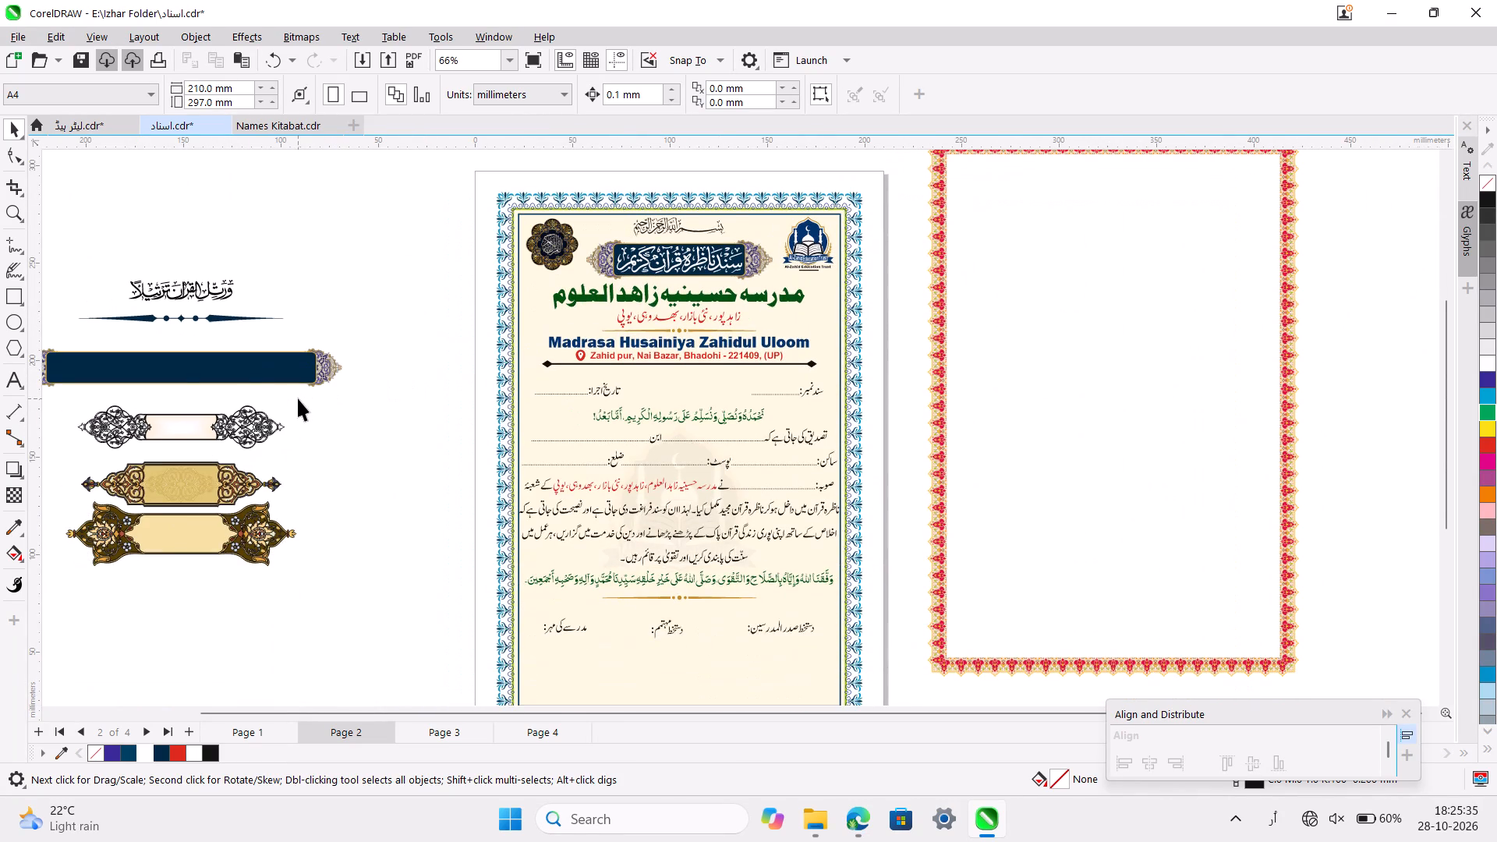
Move the cream background rectangle with the green outline off the certificate, partly over the red floral border beside the page.
scroll(525, 454, "up", 2, "ctrl")
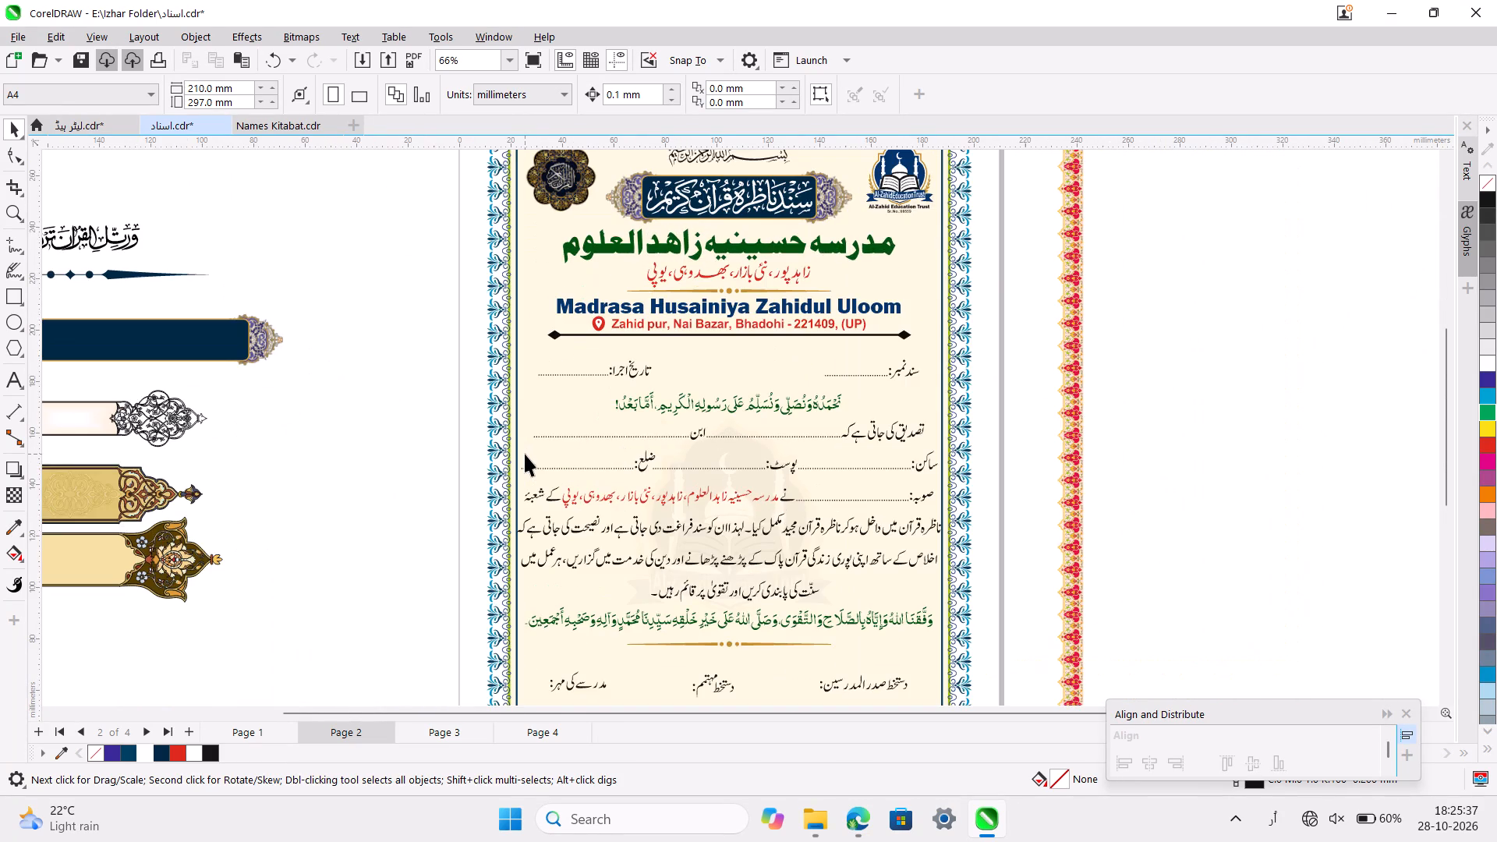
scroll(525, 454, "up", 3, "ctrl")
left_click(531, 408)
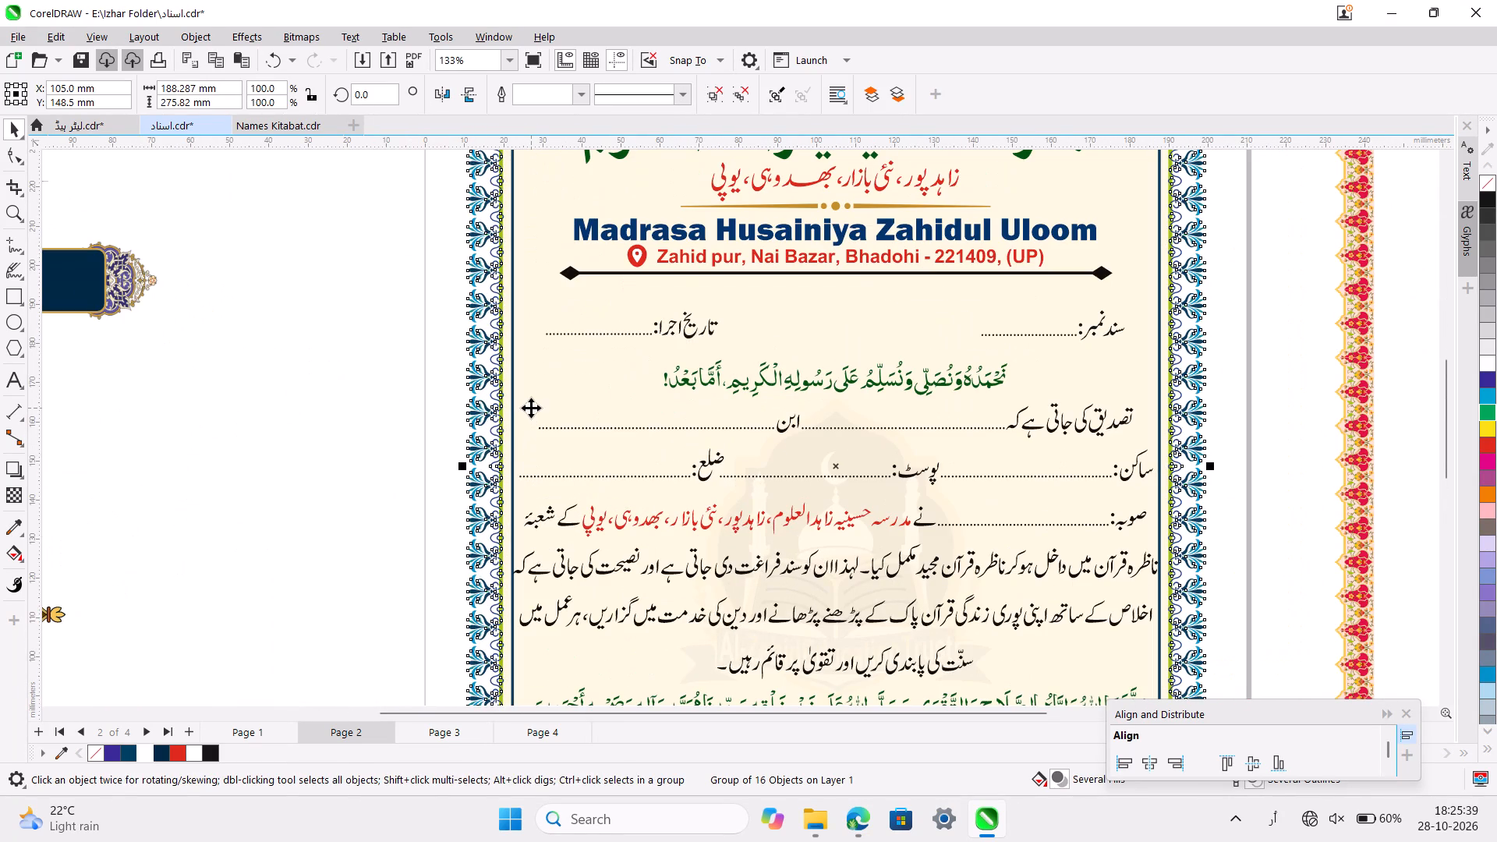
left_click(531, 408, "alt")
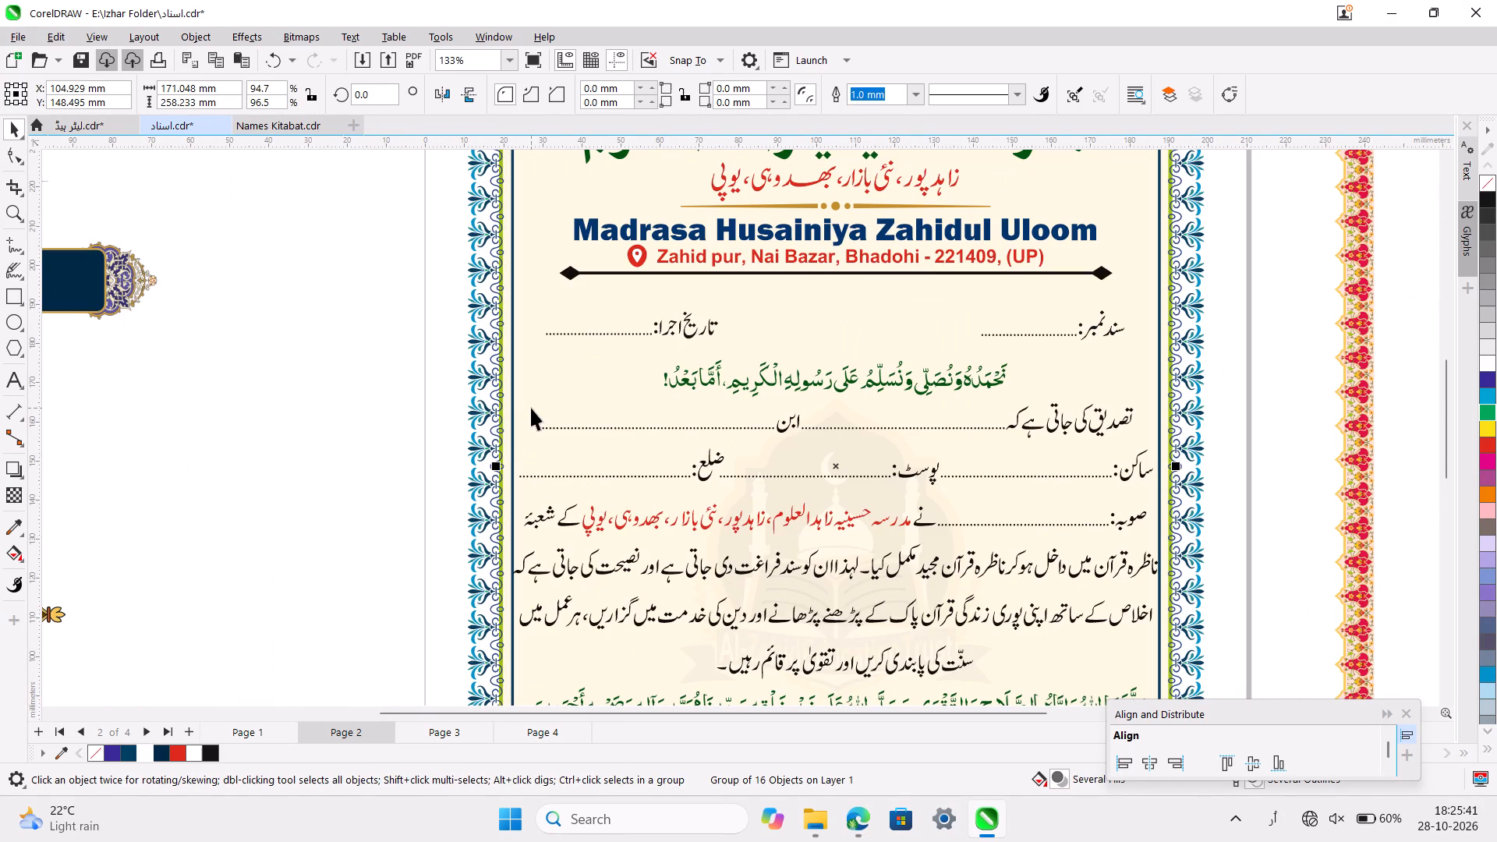
scroll(531, 408, "down", 5, "ctrl")
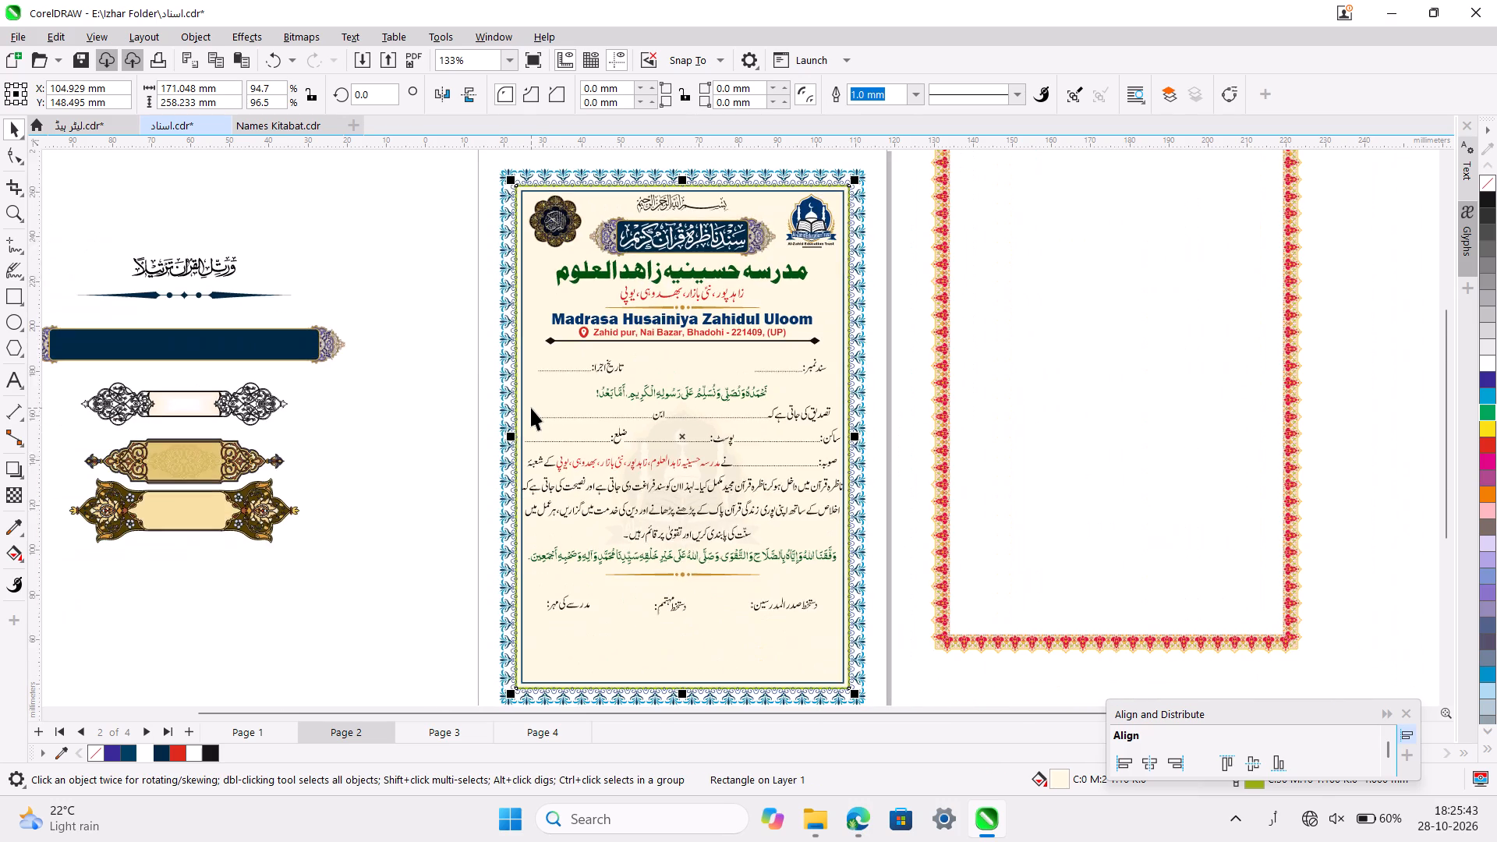
scroll(531, 408, "down", 2, "ctrl")
left_click_drag(646, 430, 1114, 409)
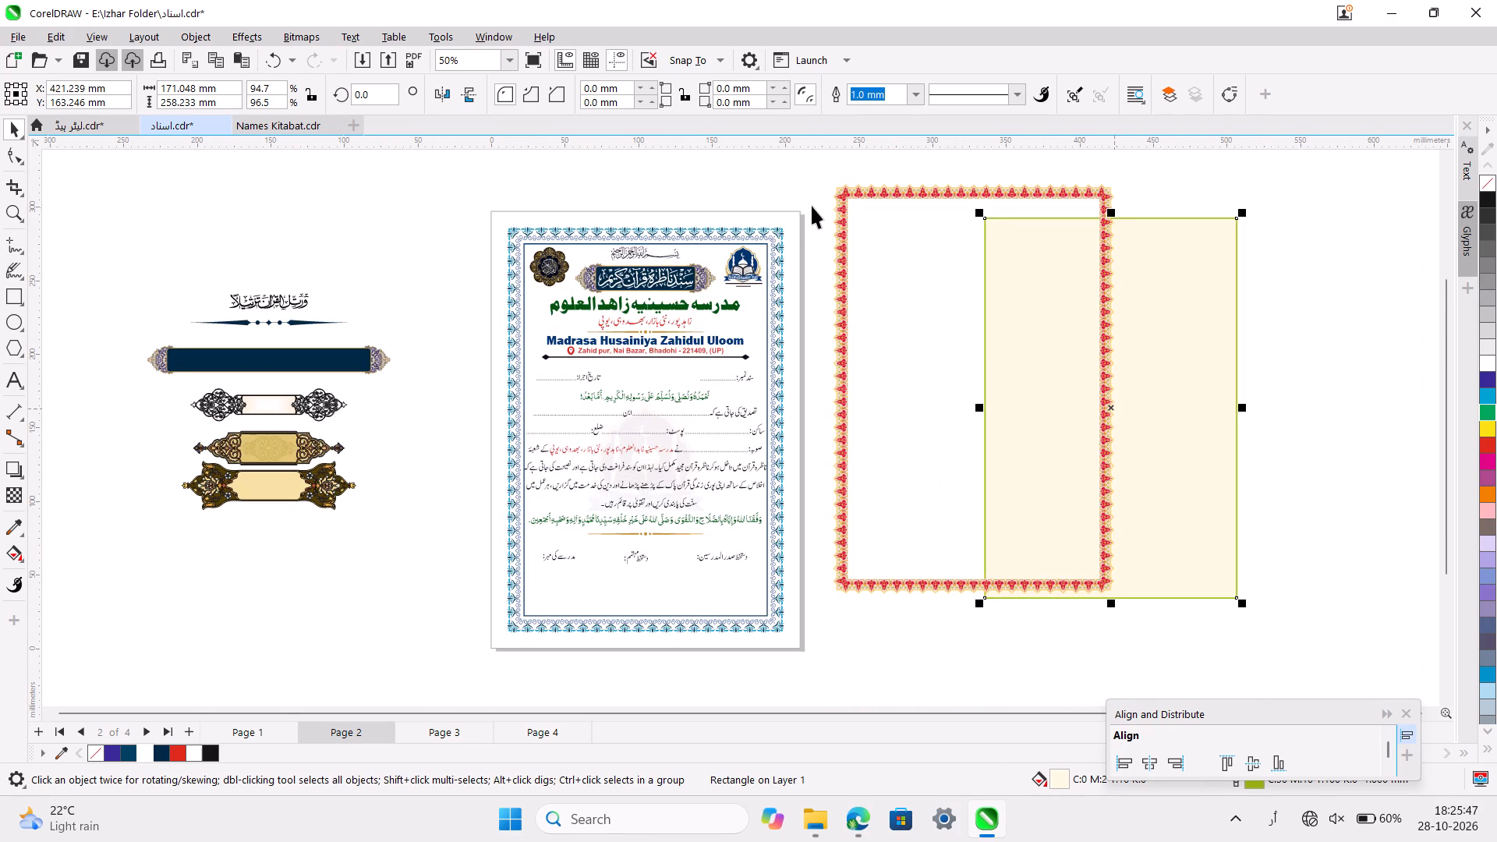
left_click(812, 205)
Review the certificate from header to signature lines with the blue border and no cream background.
scroll(685, 362, "up", 4, "ctrl")
scroll(685, 362, "up", 2)
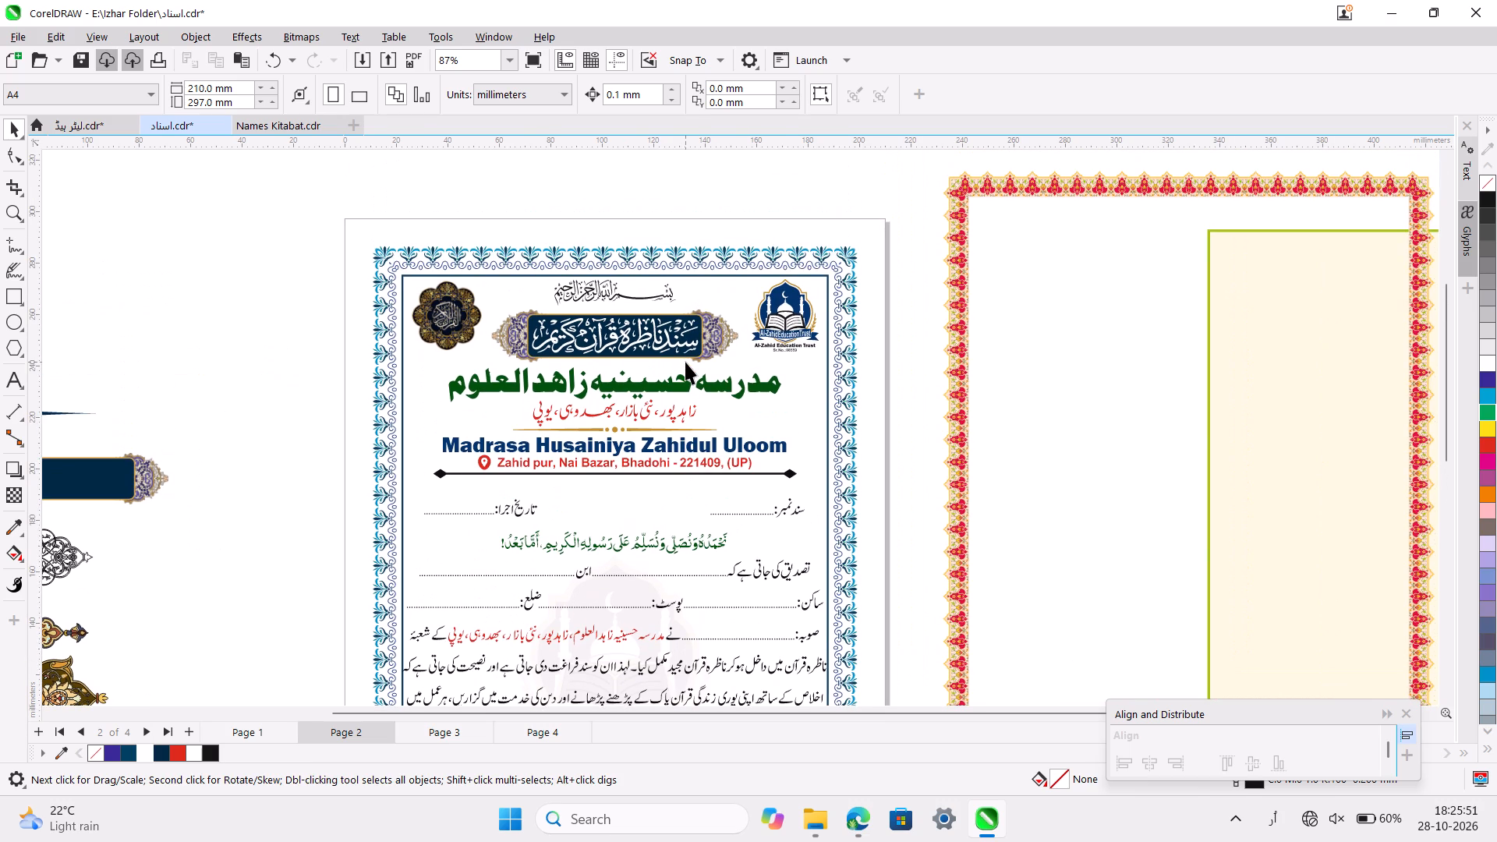
scroll(685, 362, "down", 4)
scroll(685, 362, "up", 1)
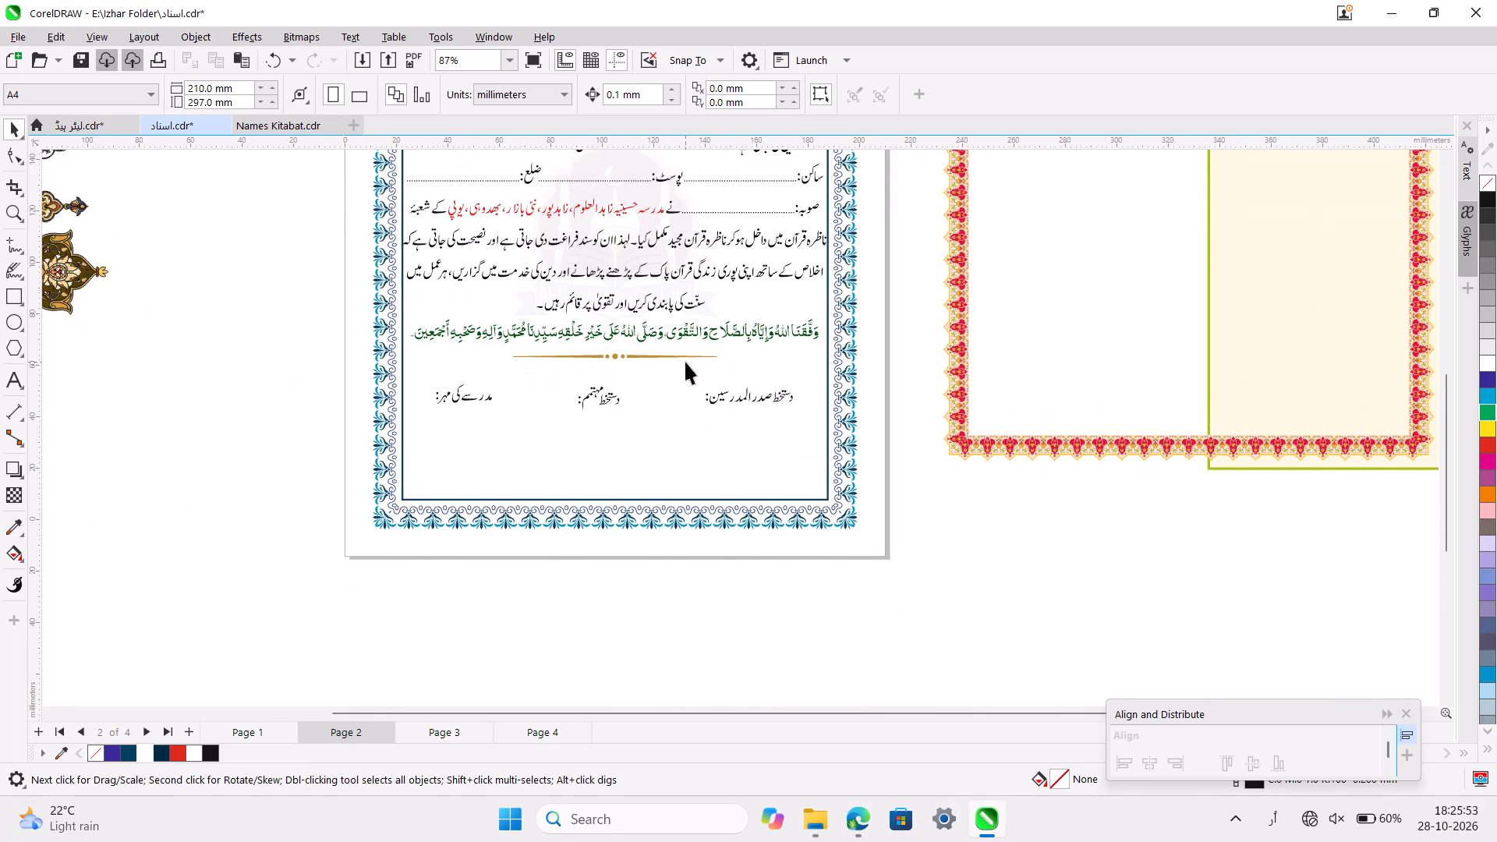
scroll(685, 362, "up", 2)
scroll(685, 362, "down", 1)
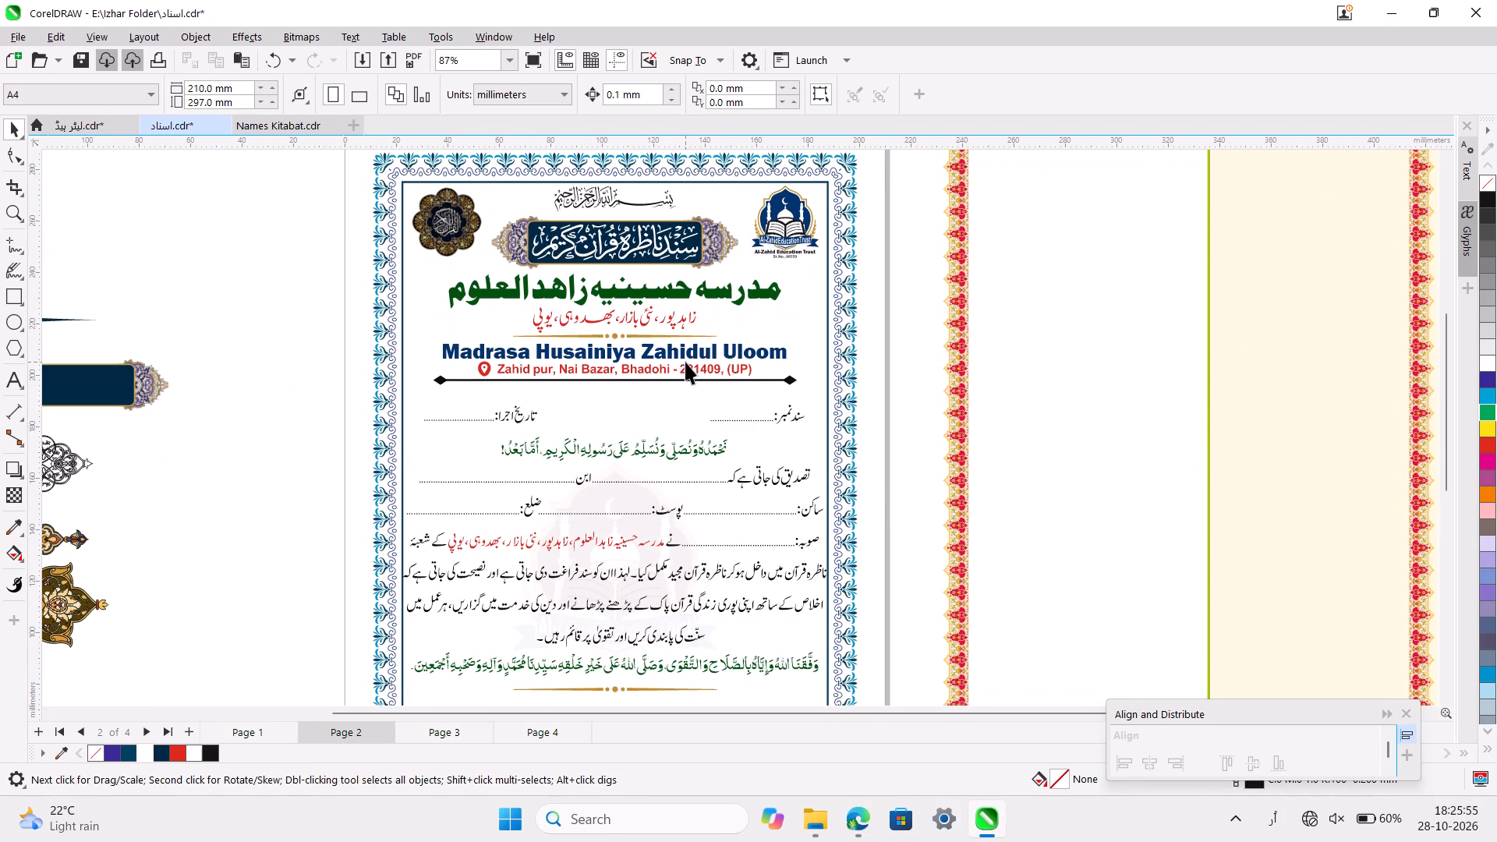
scroll(685, 362, "down", 2)
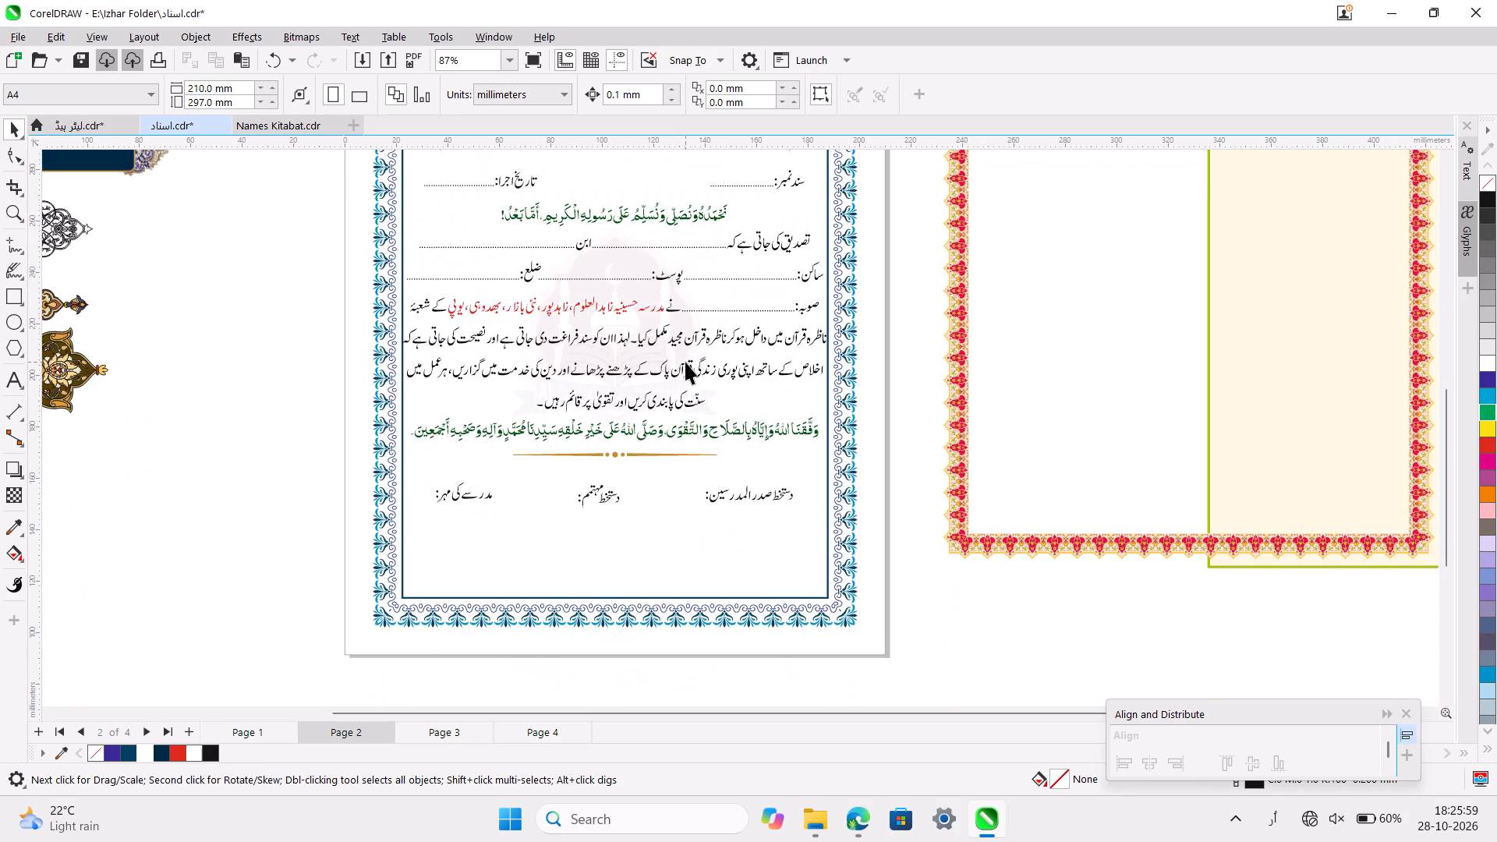
scroll(685, 362, "down", 1)
scroll(685, 362, "up", 2)
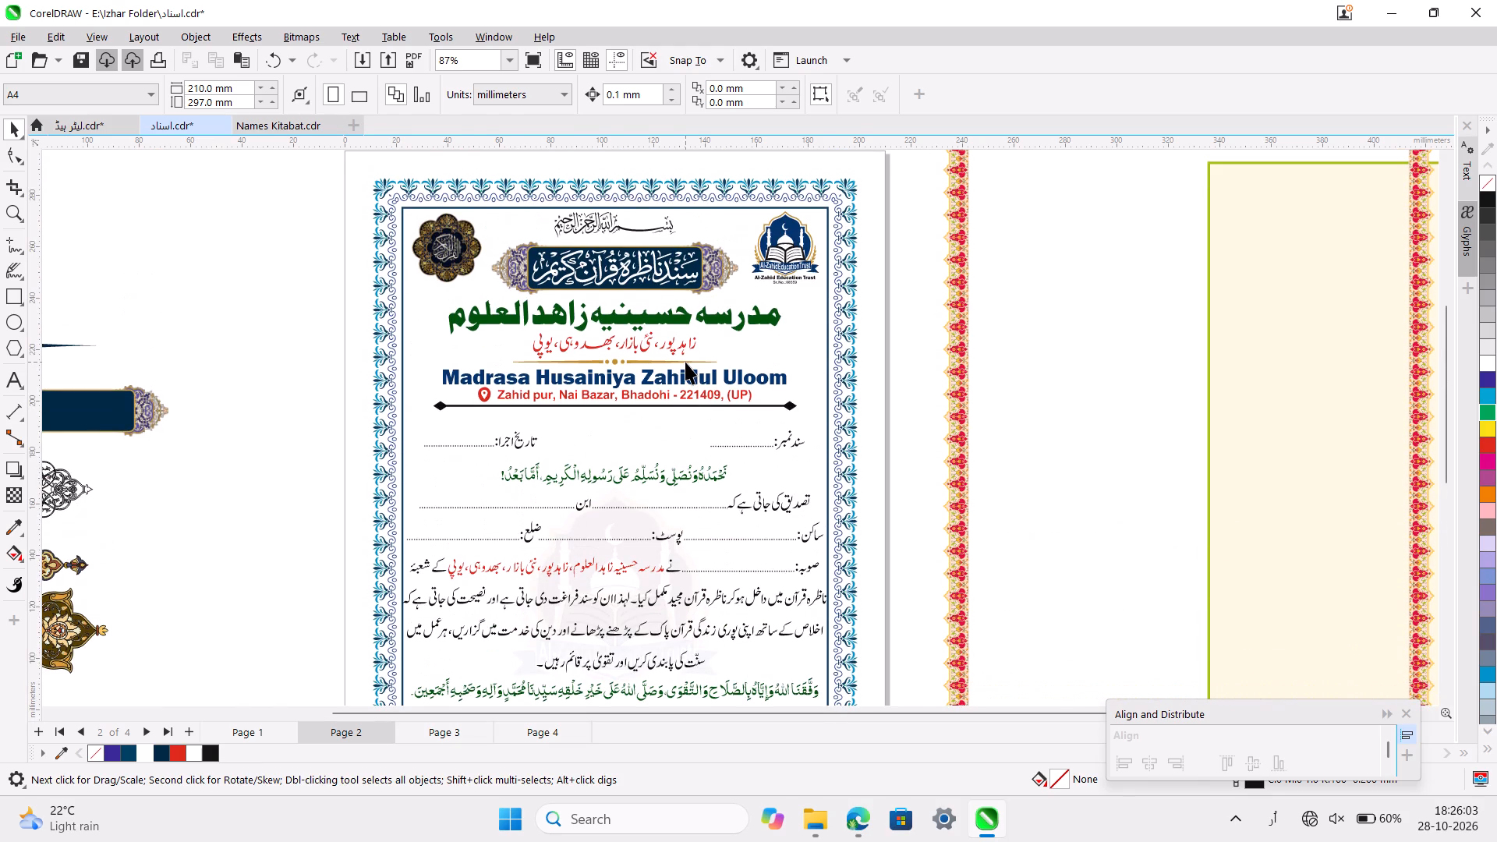
Examine the header, body paragraph and signature area more closely, checking how the text fits inside the blue border.
scroll(685, 362, "up", 2, "ctrl")
scroll(685, 362, "right", 1)
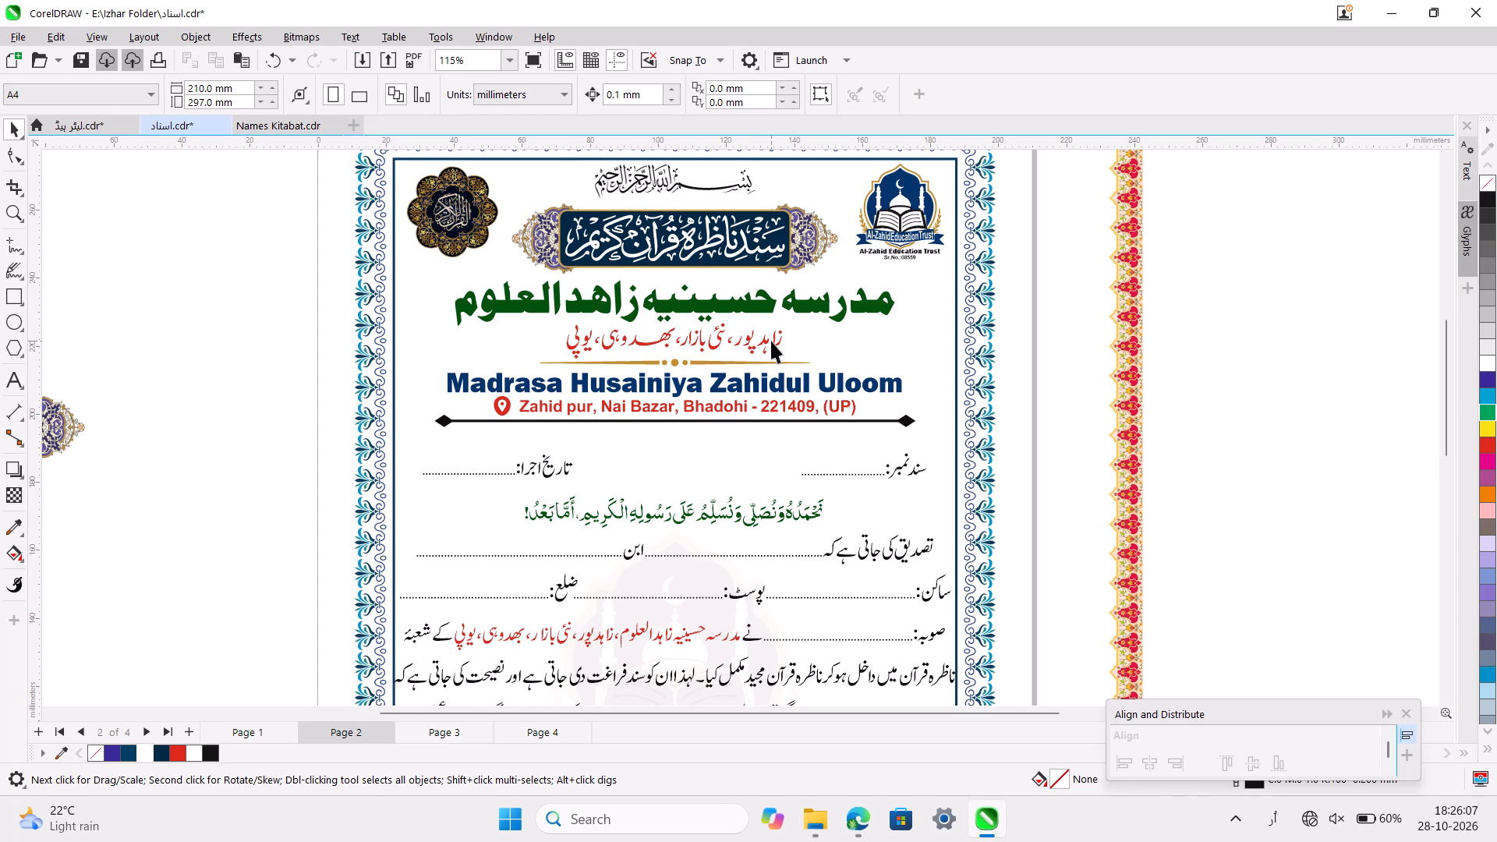
scroll(771, 341, "down", 2)
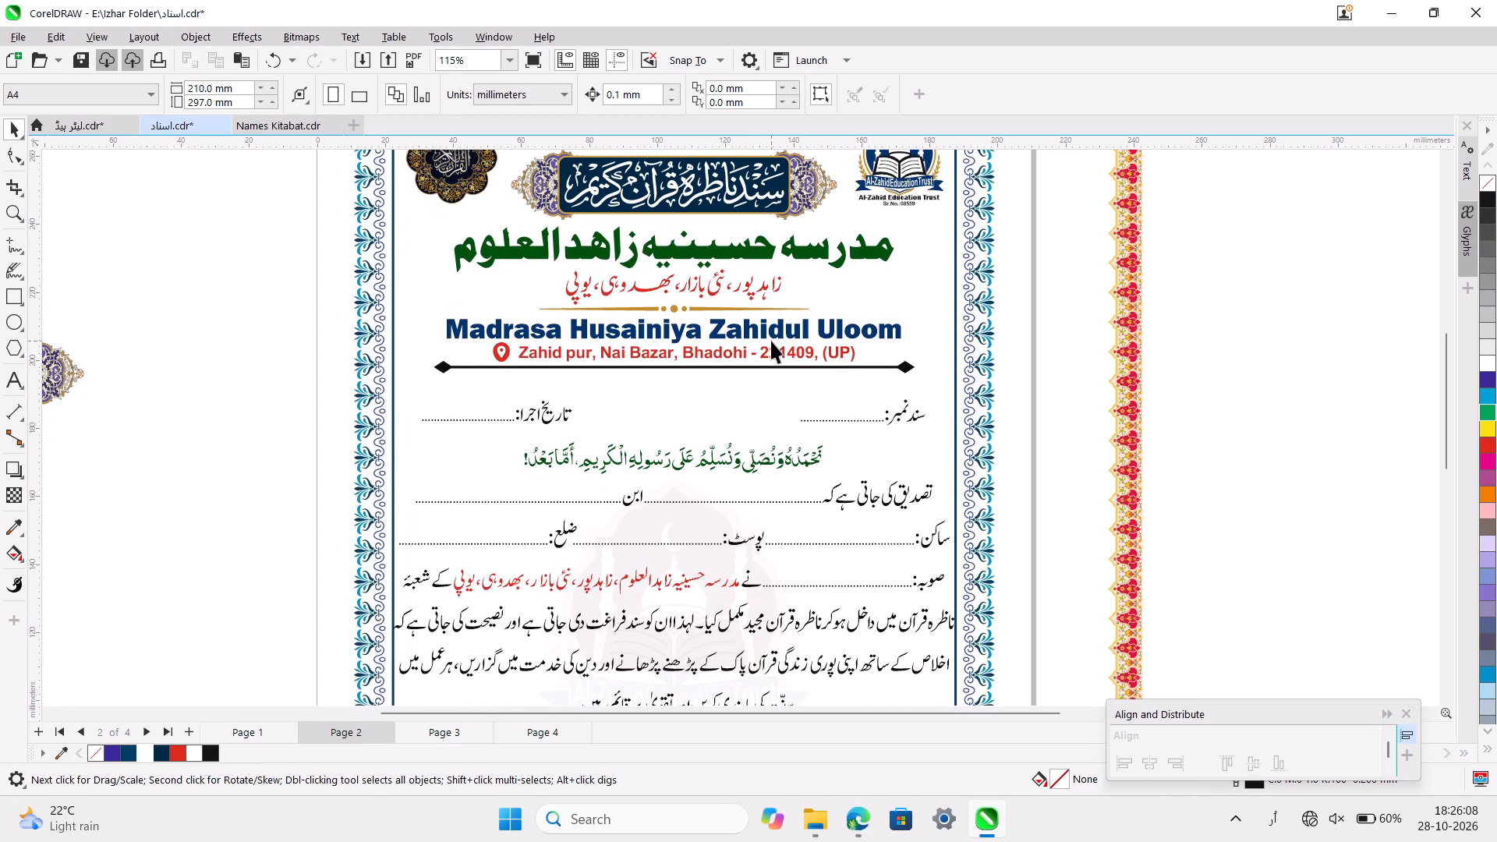
scroll(771, 341, "up", 2)
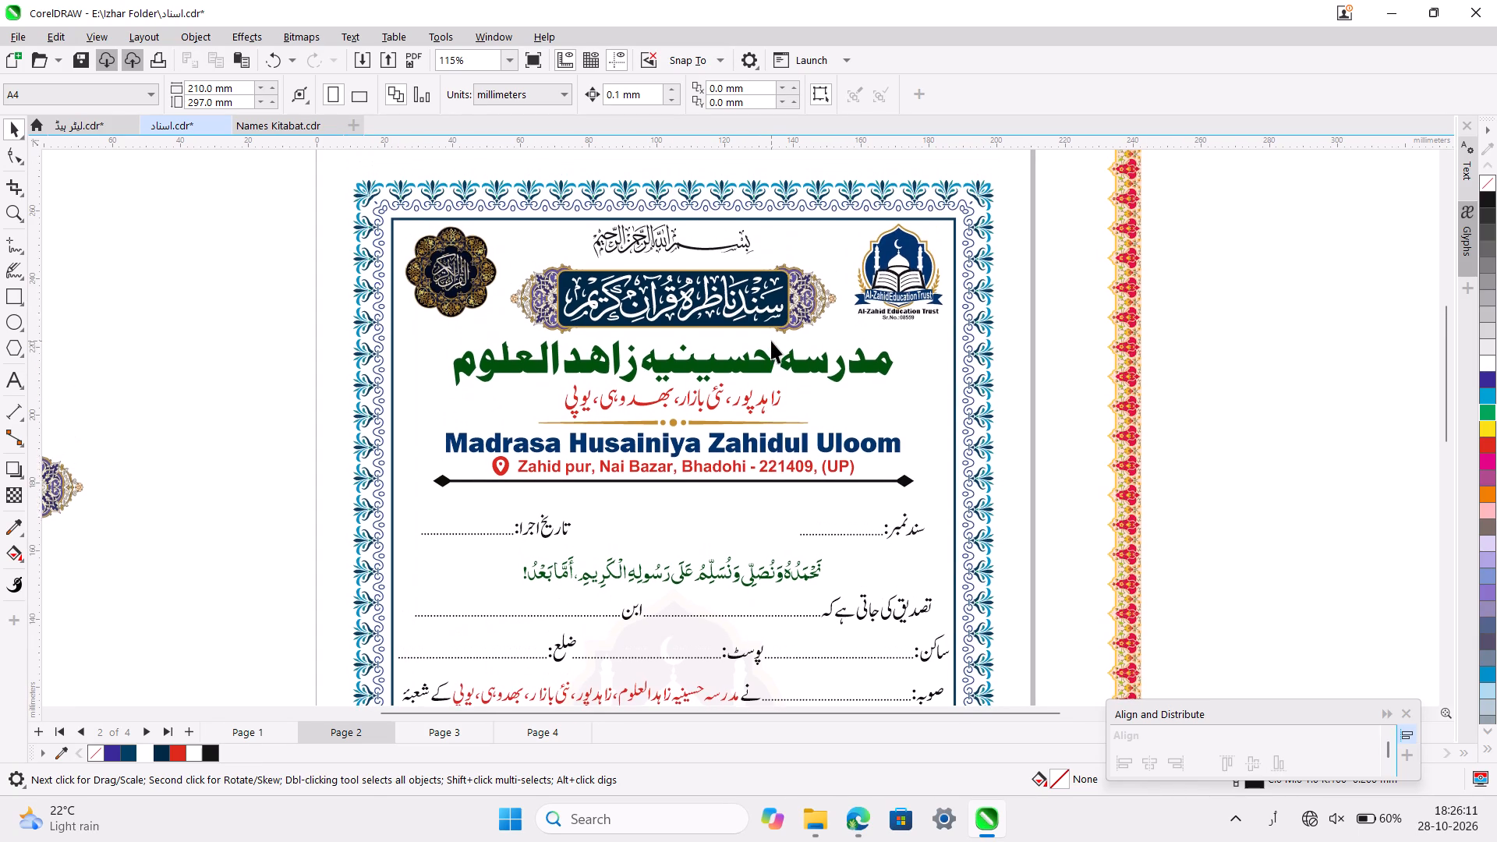
scroll(771, 341, "up", 1)
scroll(771, 341, "down", 3)
scroll(790, 379, "up", 3, "ctrl")
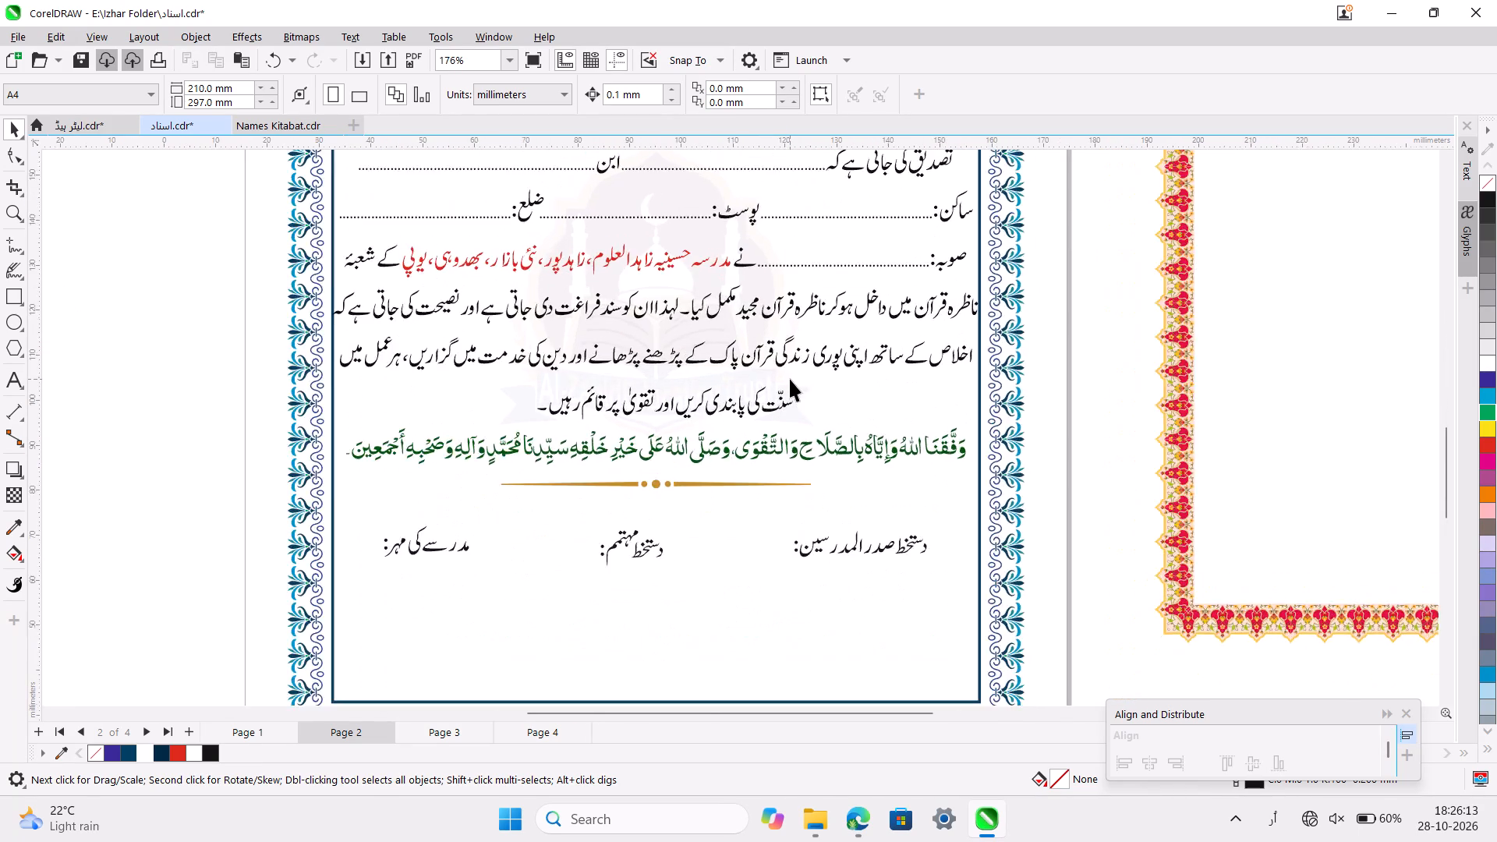
scroll(790, 379, "up", 1, "ctrl")
scroll(790, 379, "up", 1)
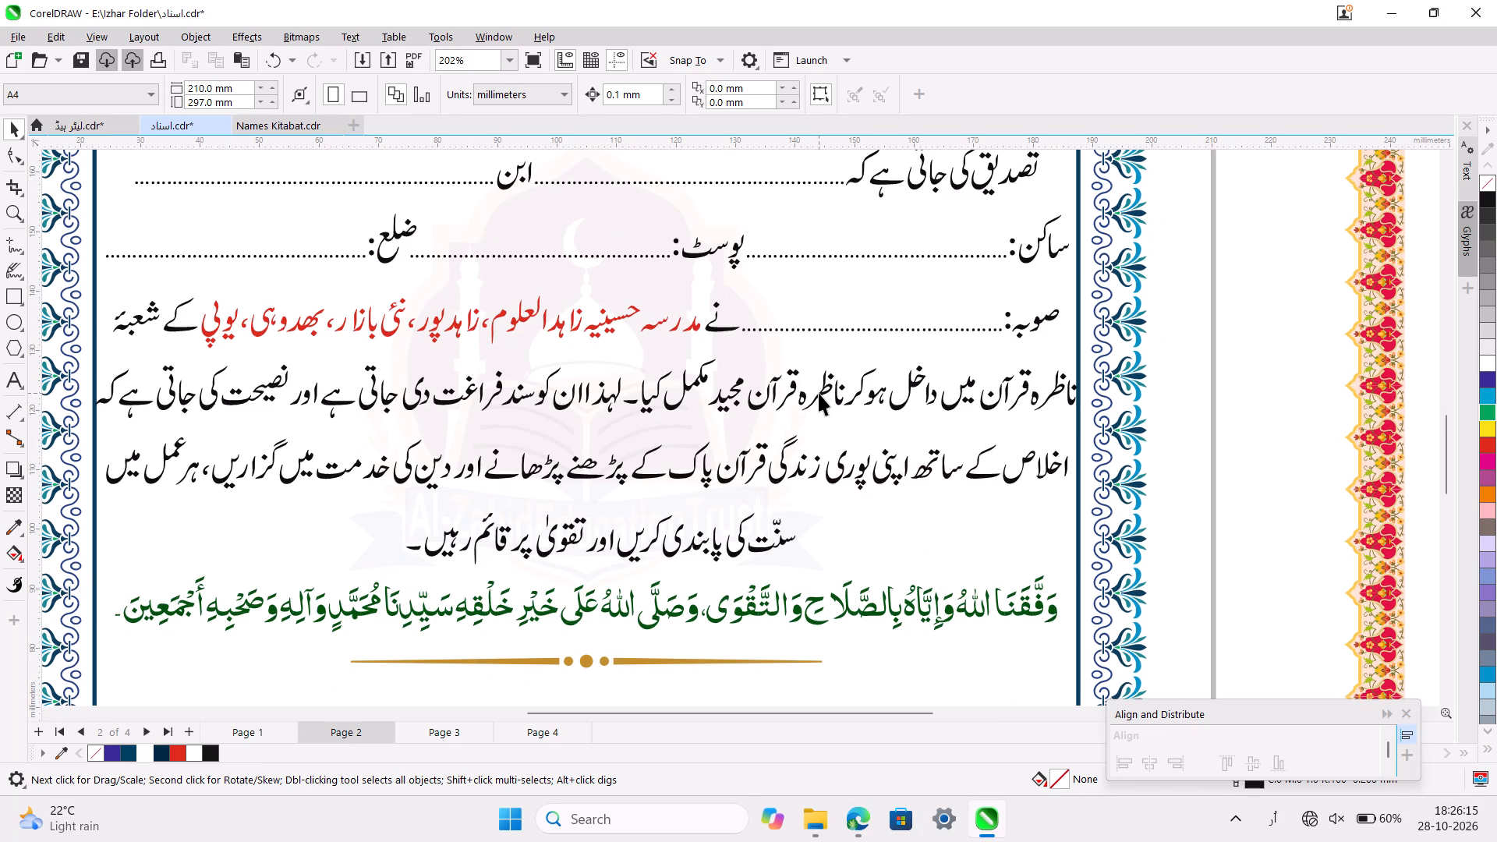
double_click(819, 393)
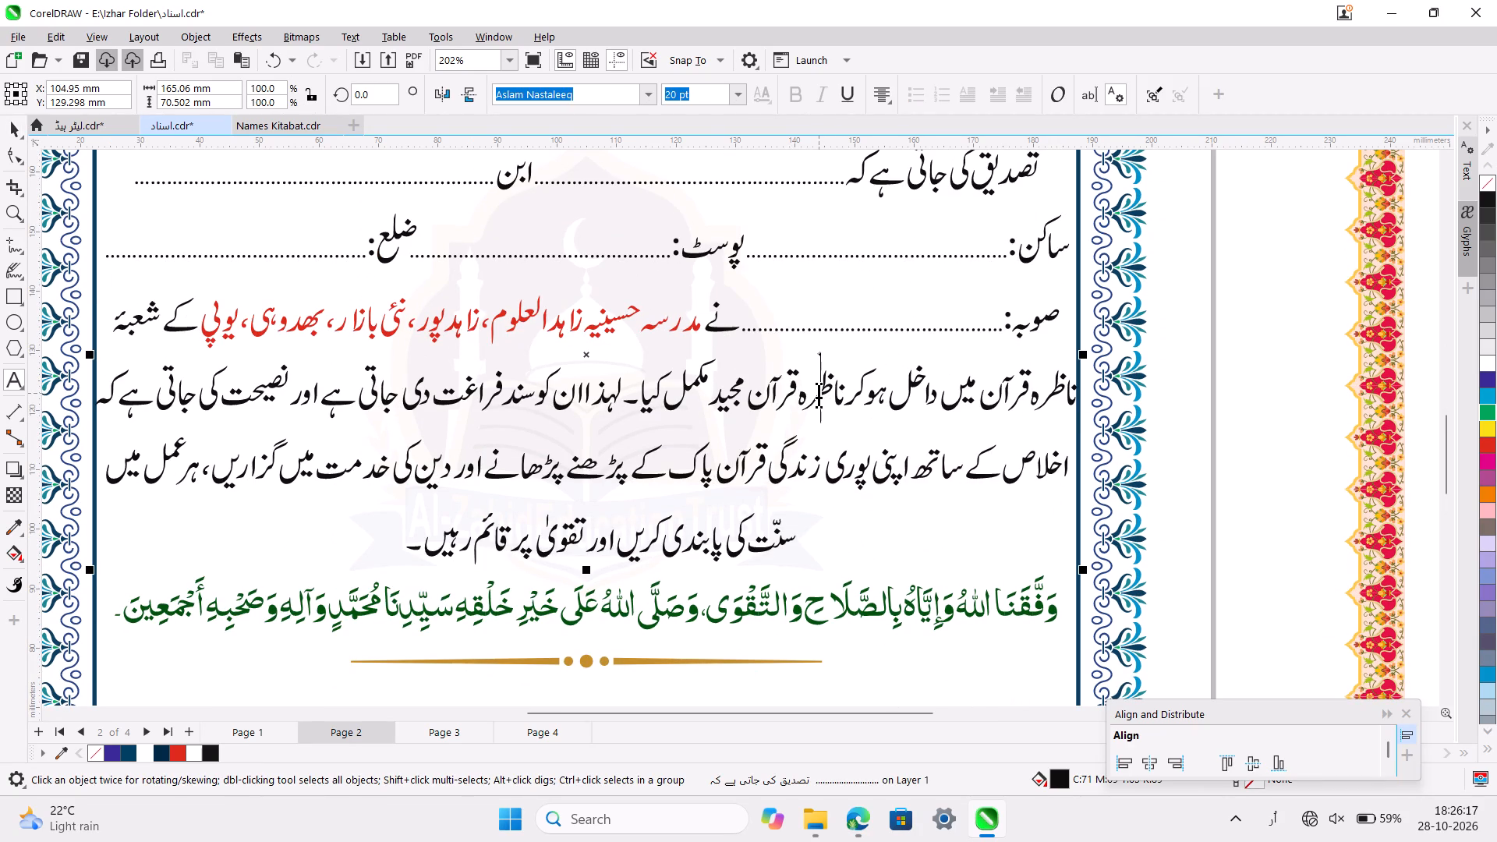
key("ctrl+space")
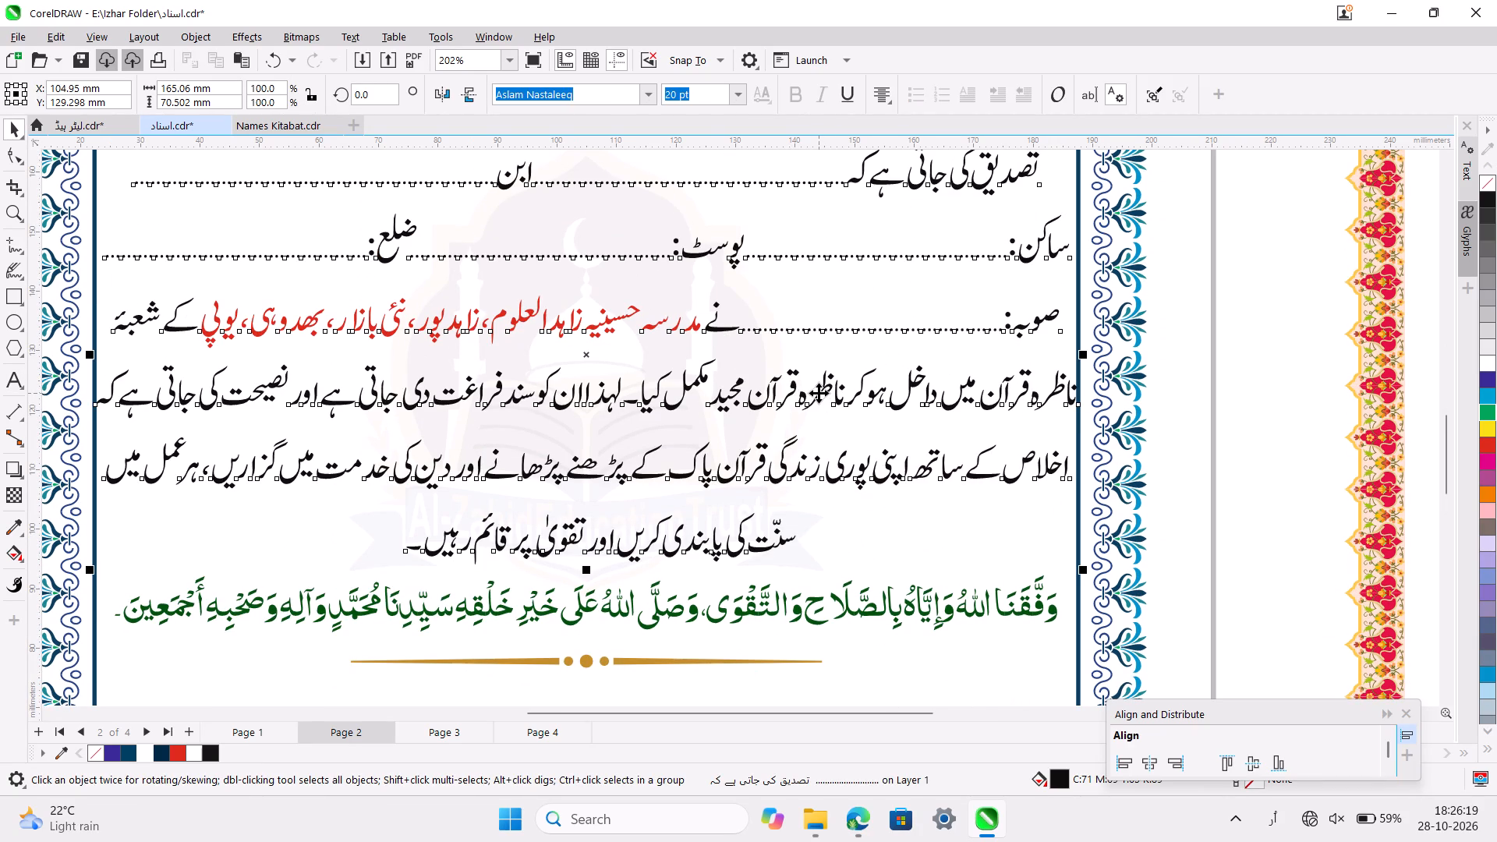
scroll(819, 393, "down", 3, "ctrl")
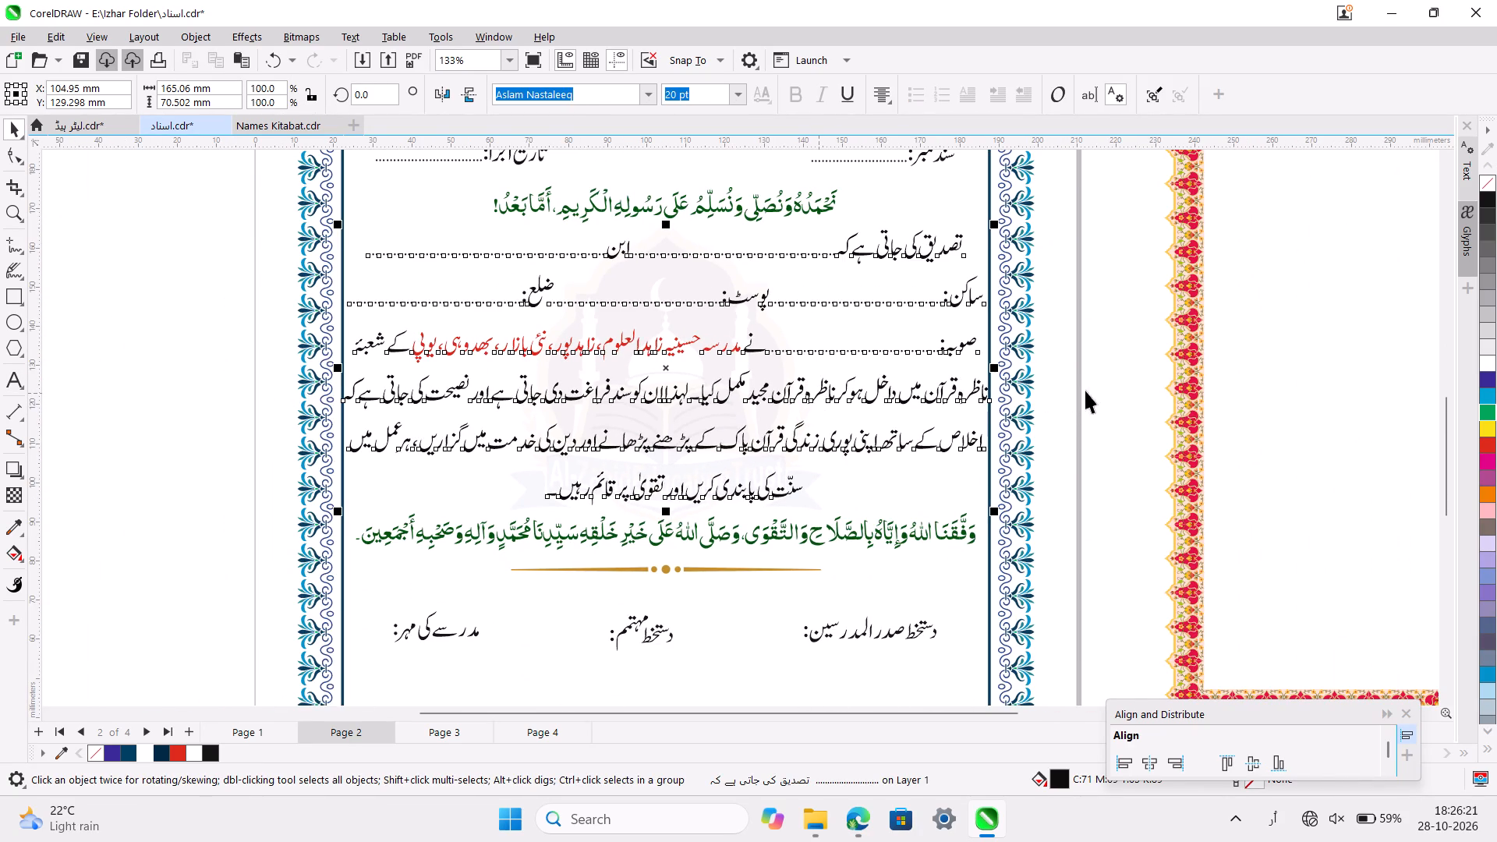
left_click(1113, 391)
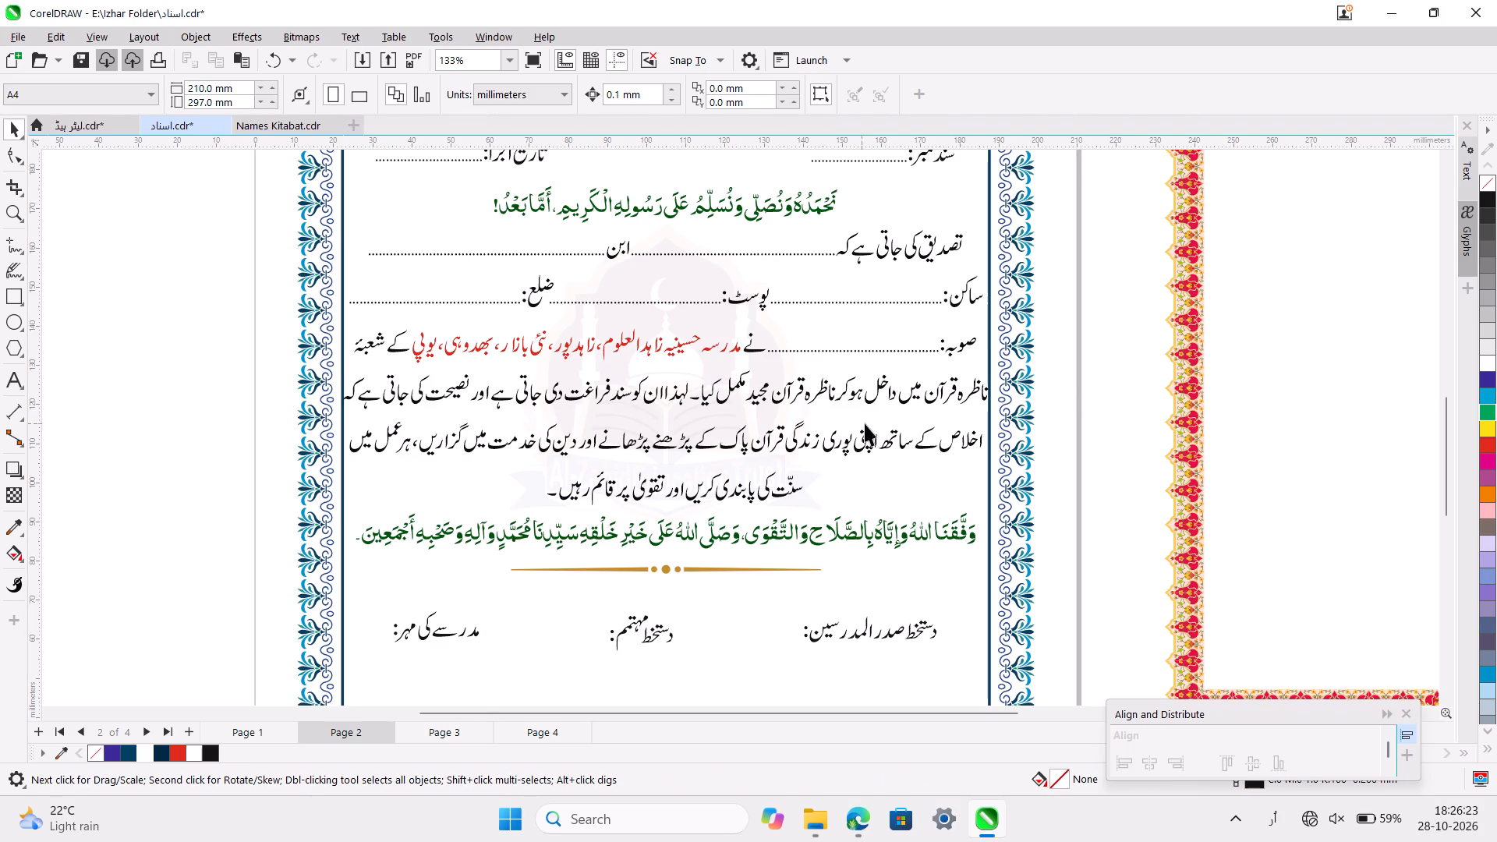
Delete the word قرآن after the first ناظرہ in the body paragraph so the line starts ناظرہ میں داخل ہوکر.
double_click(964, 394)
scroll(964, 394, "up", 3, "ctrl")
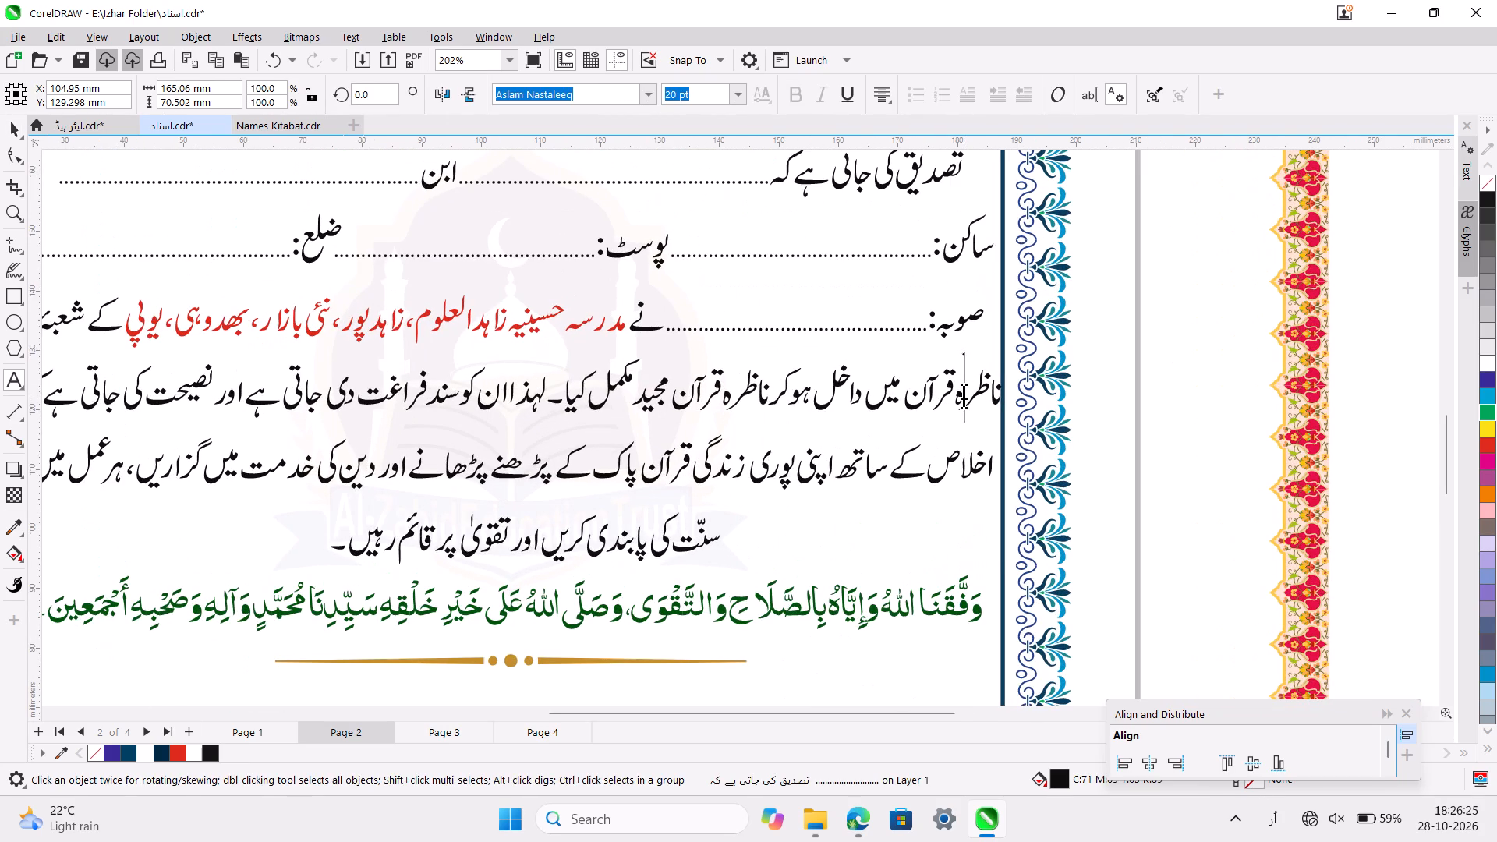
key("Right")
key("Right")
key("Right")
key("Right")
key("Right")
key("Right")
key("Right")
key("Left")
key("BackSpace")
key("BackSpace")
key("BackSpace")
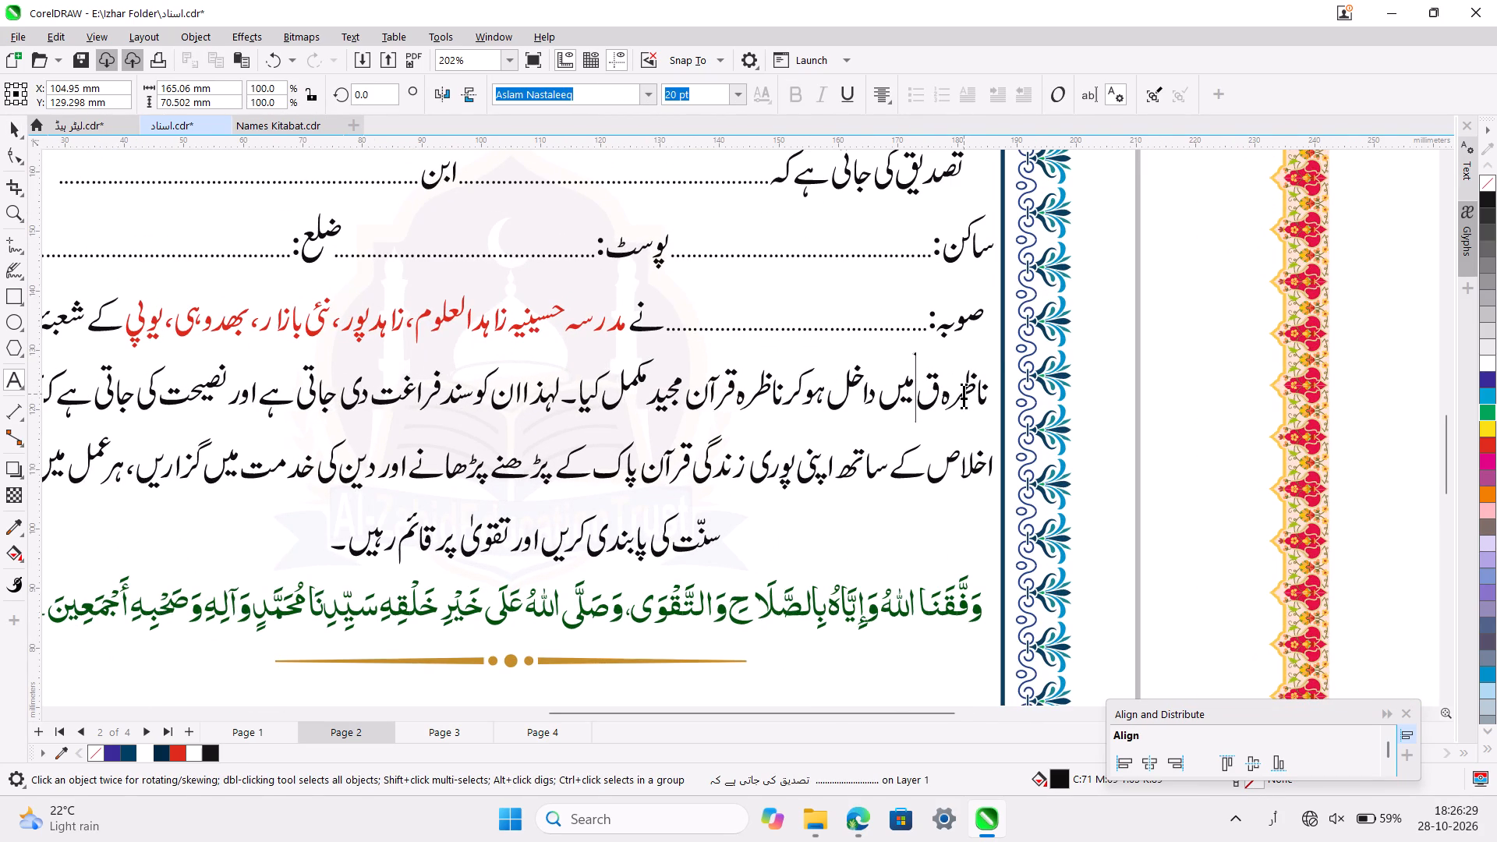
key("BackSpace")
key("ctrl+space")
scroll(964, 394, "down", 3, "ctrl")
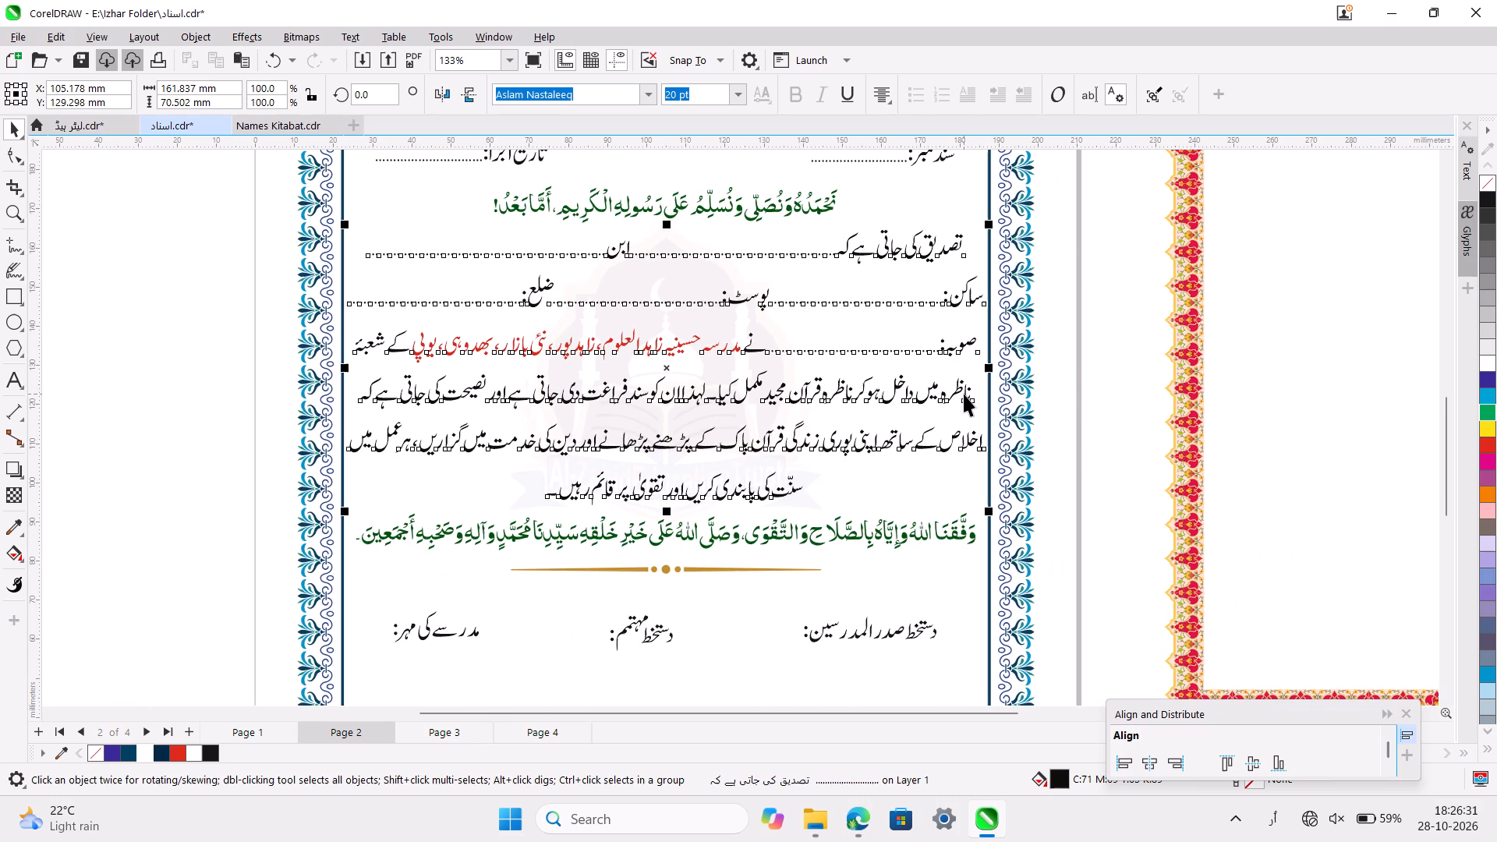
left_click(208, 422)
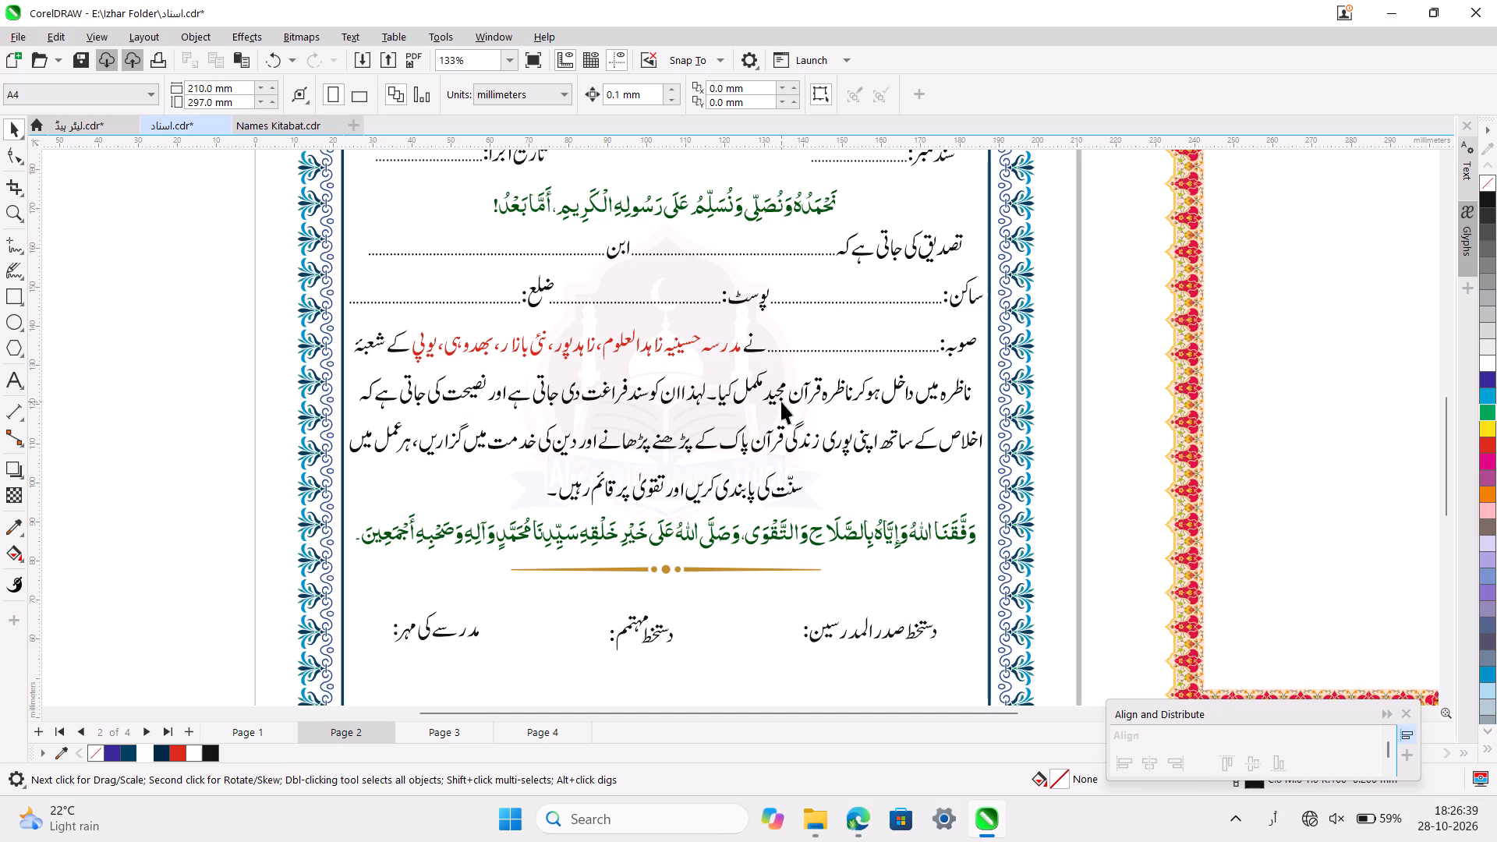
Save the certificate document.
scroll(781, 402, "down", 3, "ctrl")
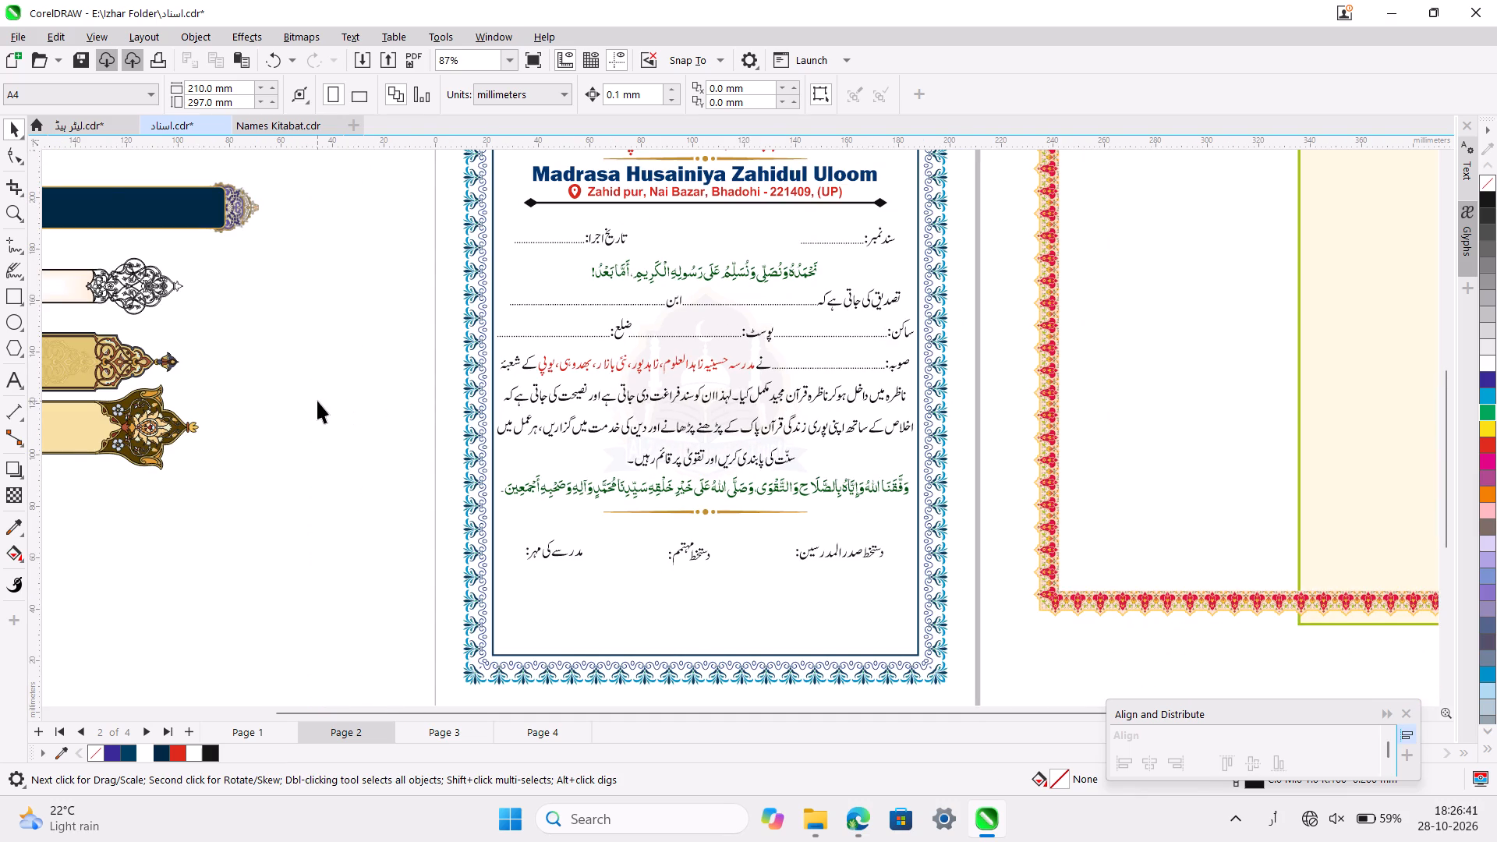
key("ctrl+s")
Review the certificate's header, logos and body text within the blue border.
scroll(317, 401, "up", 1)
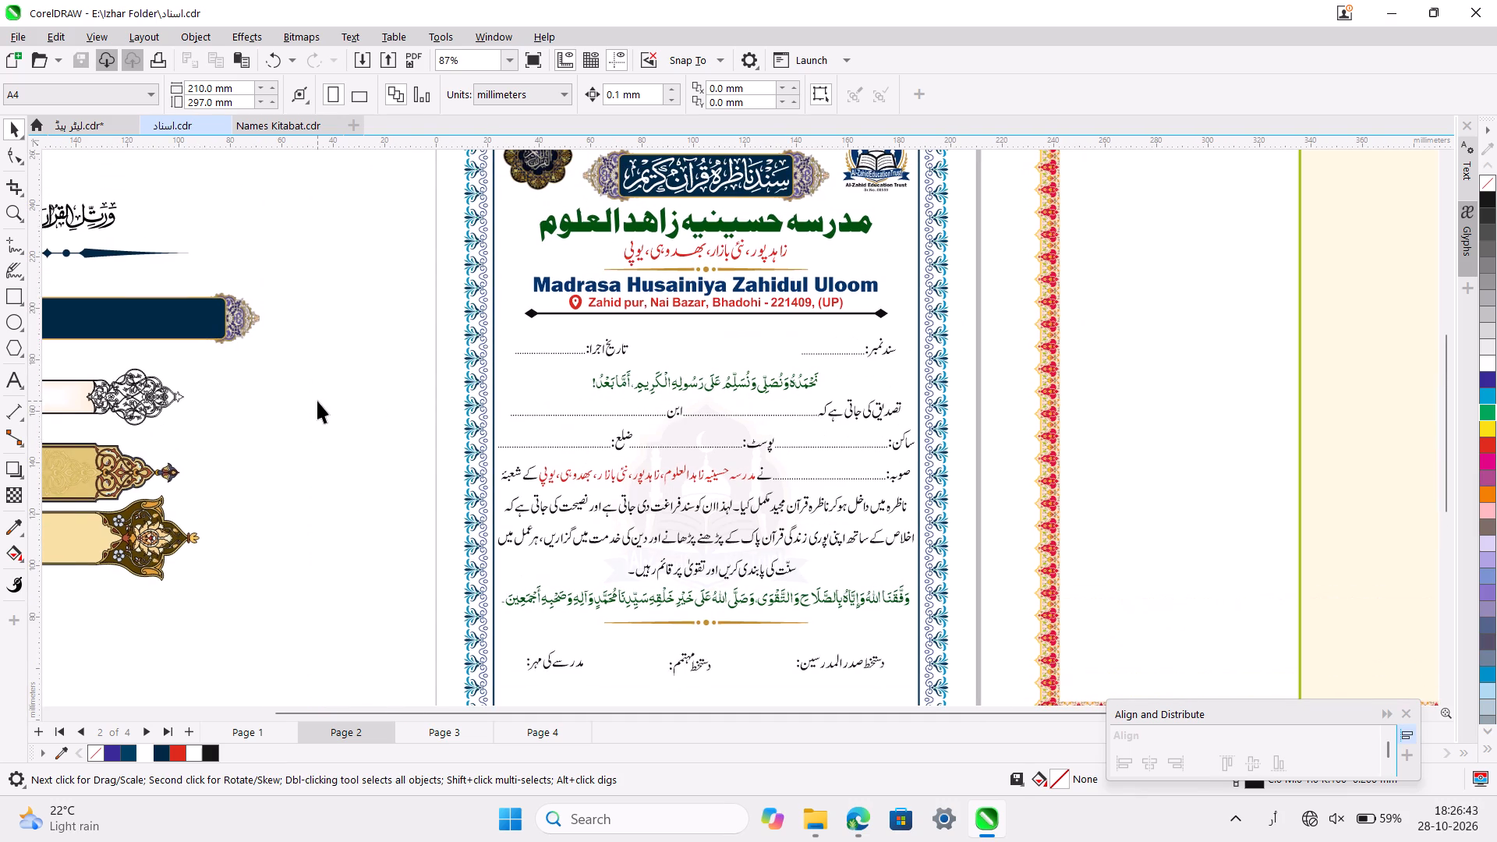
scroll(501, 241, "up", 1)
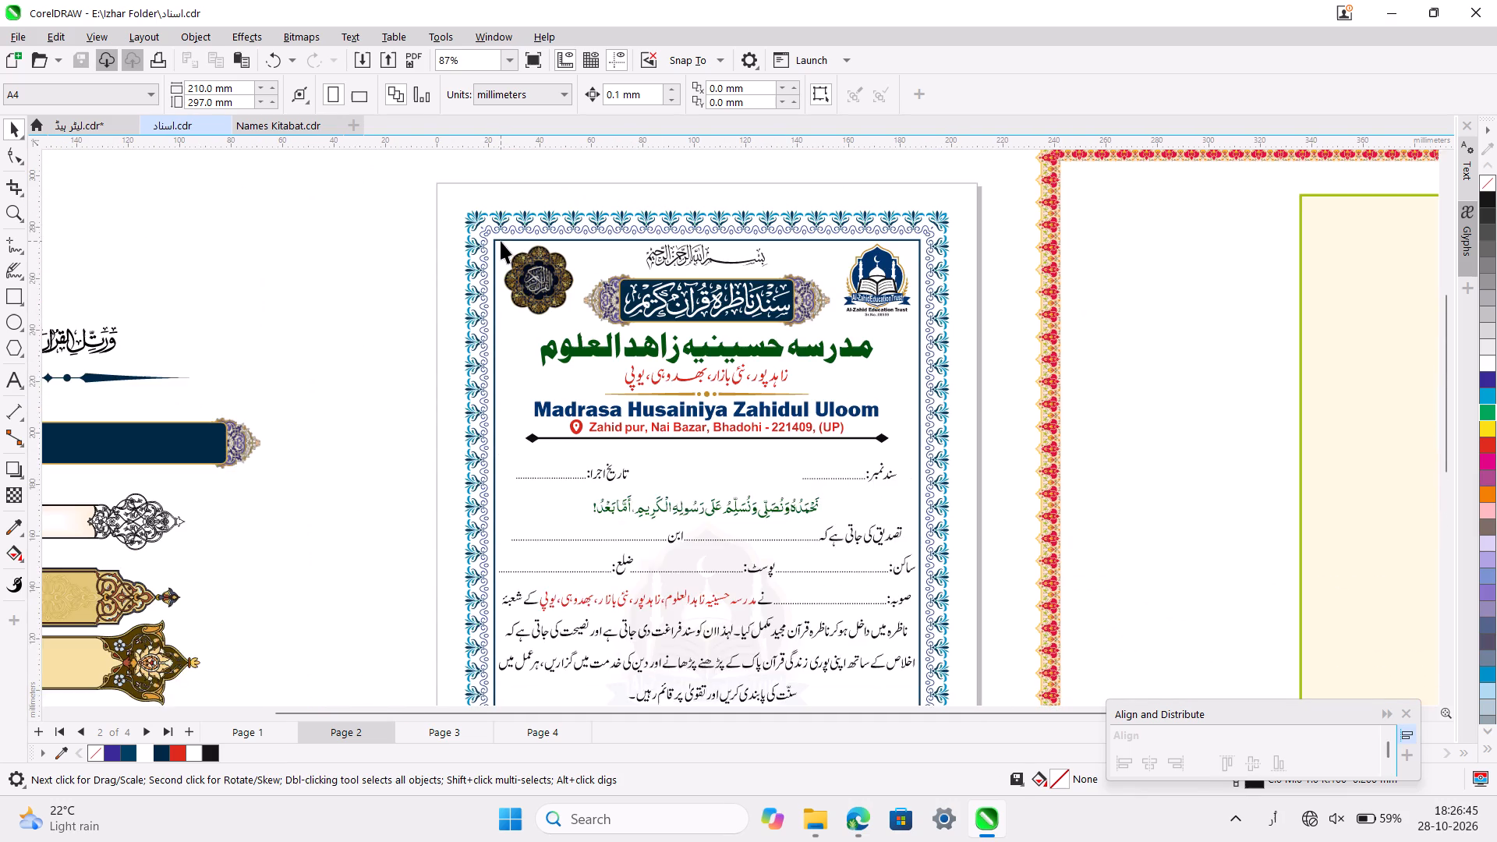
scroll(501, 241, "up", 1)
scroll(501, 241, "down", 2)
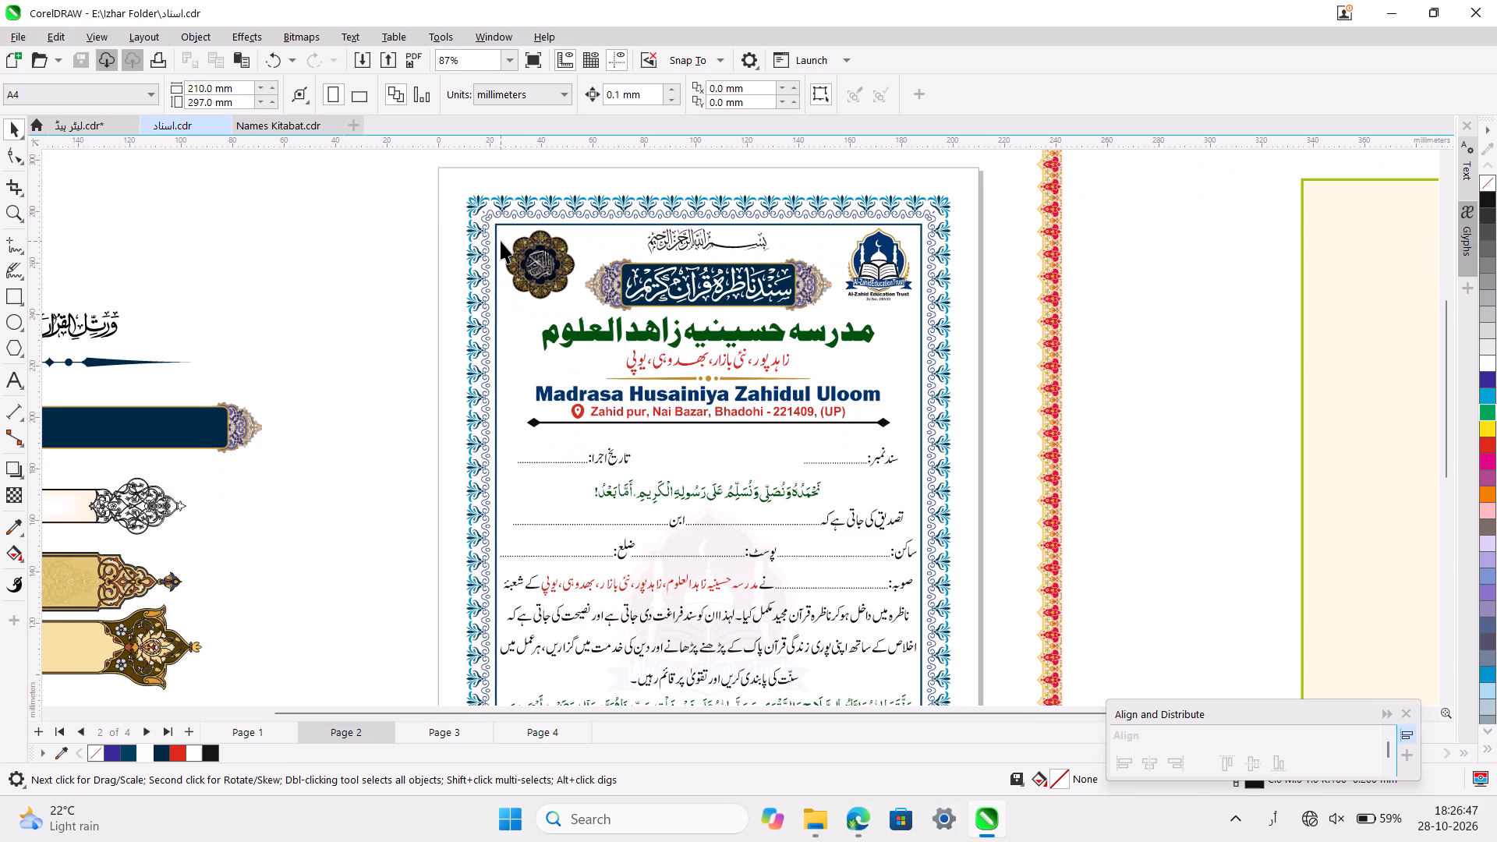
scroll(627, 321, "down", 1)
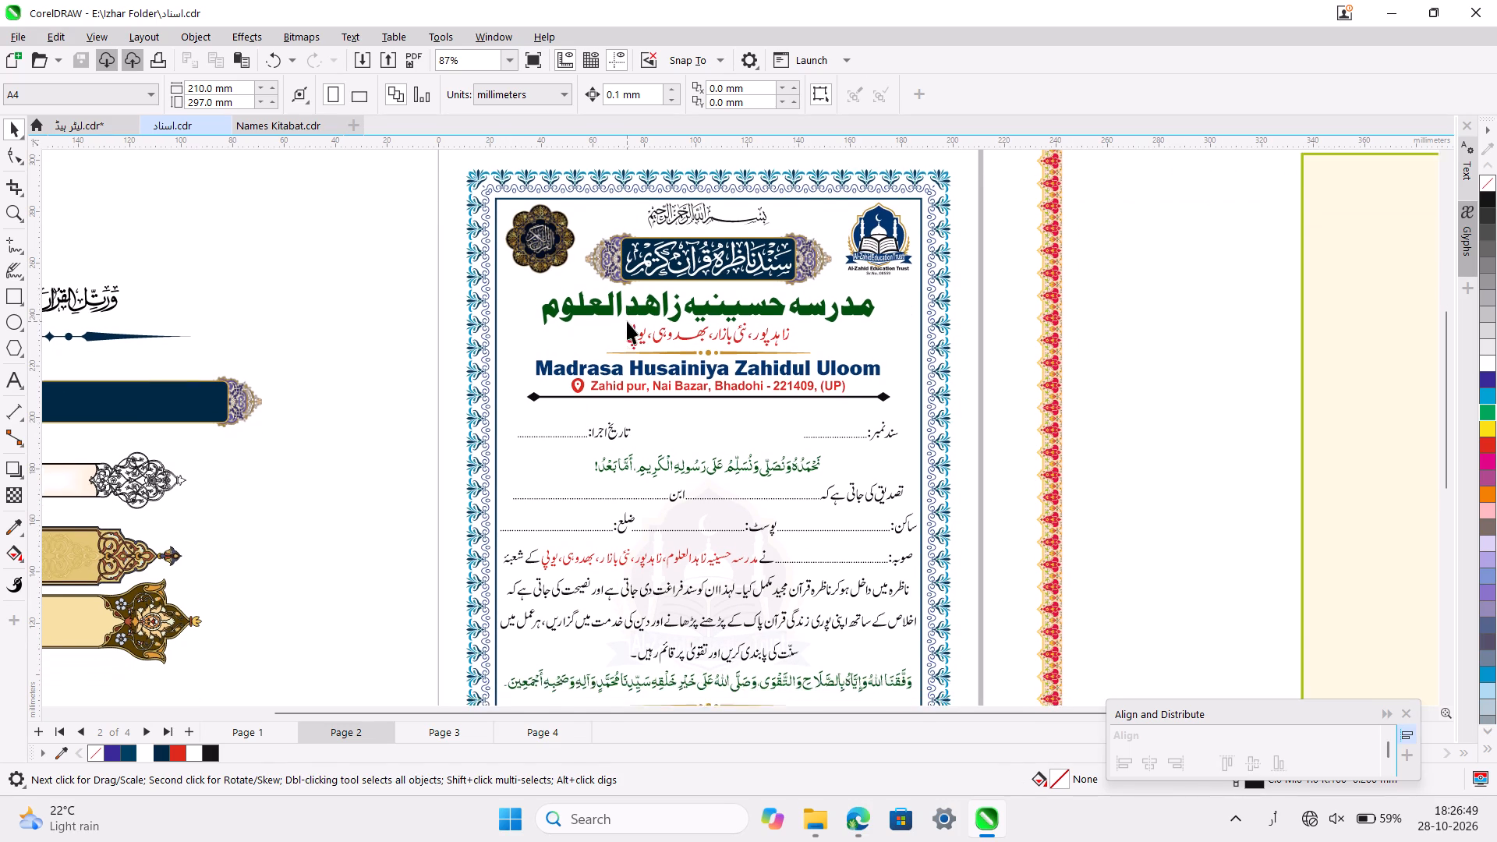
scroll(627, 321, "down", 2)
scroll(627, 321, "up", 1)
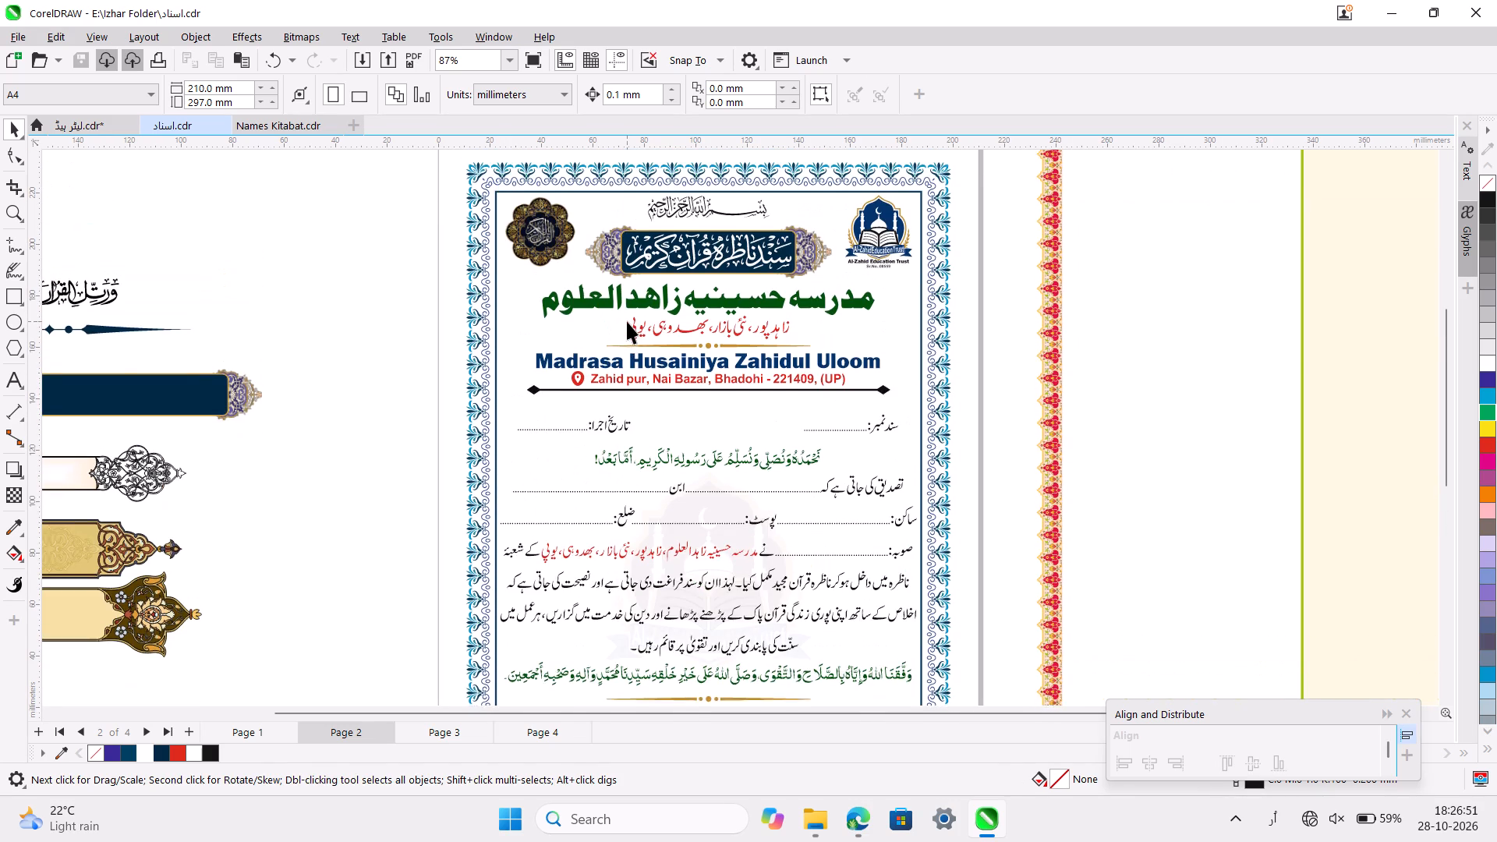
scroll(627, 321, "up", 1)
scroll(627, 321, "down", 2)
scroll(627, 321, "up", 3)
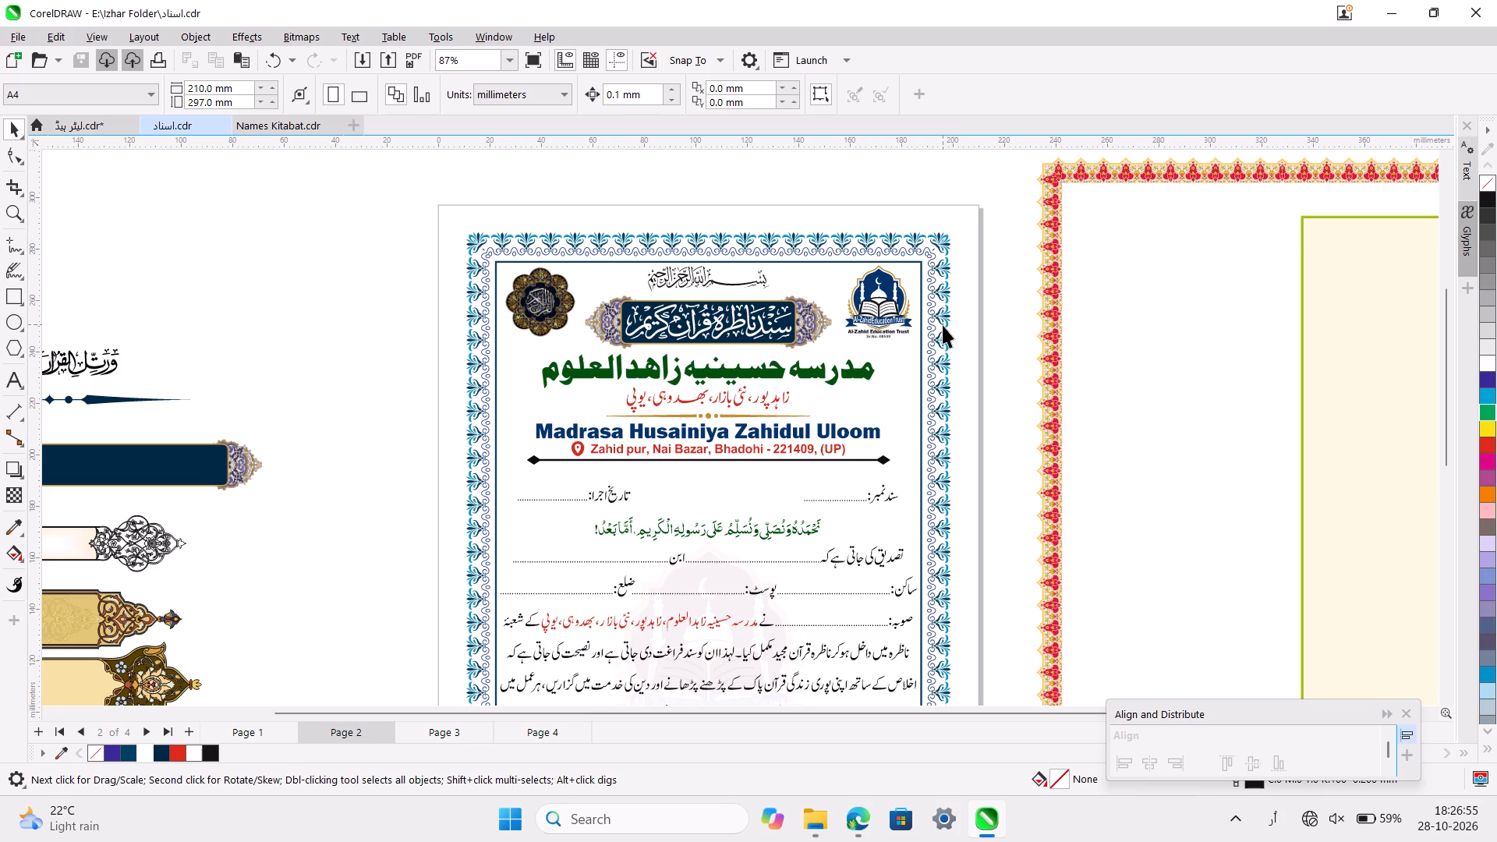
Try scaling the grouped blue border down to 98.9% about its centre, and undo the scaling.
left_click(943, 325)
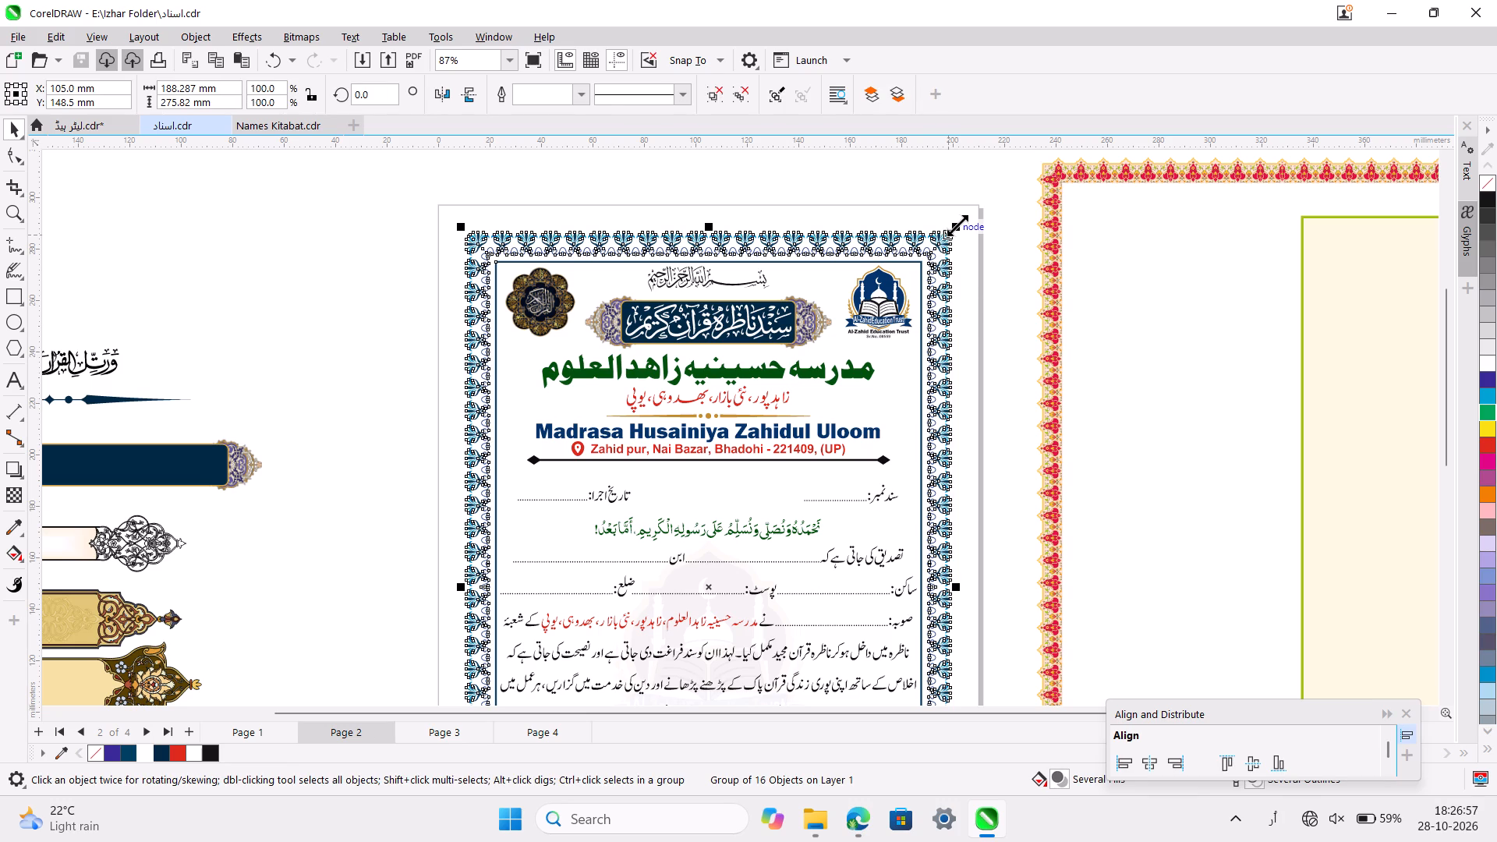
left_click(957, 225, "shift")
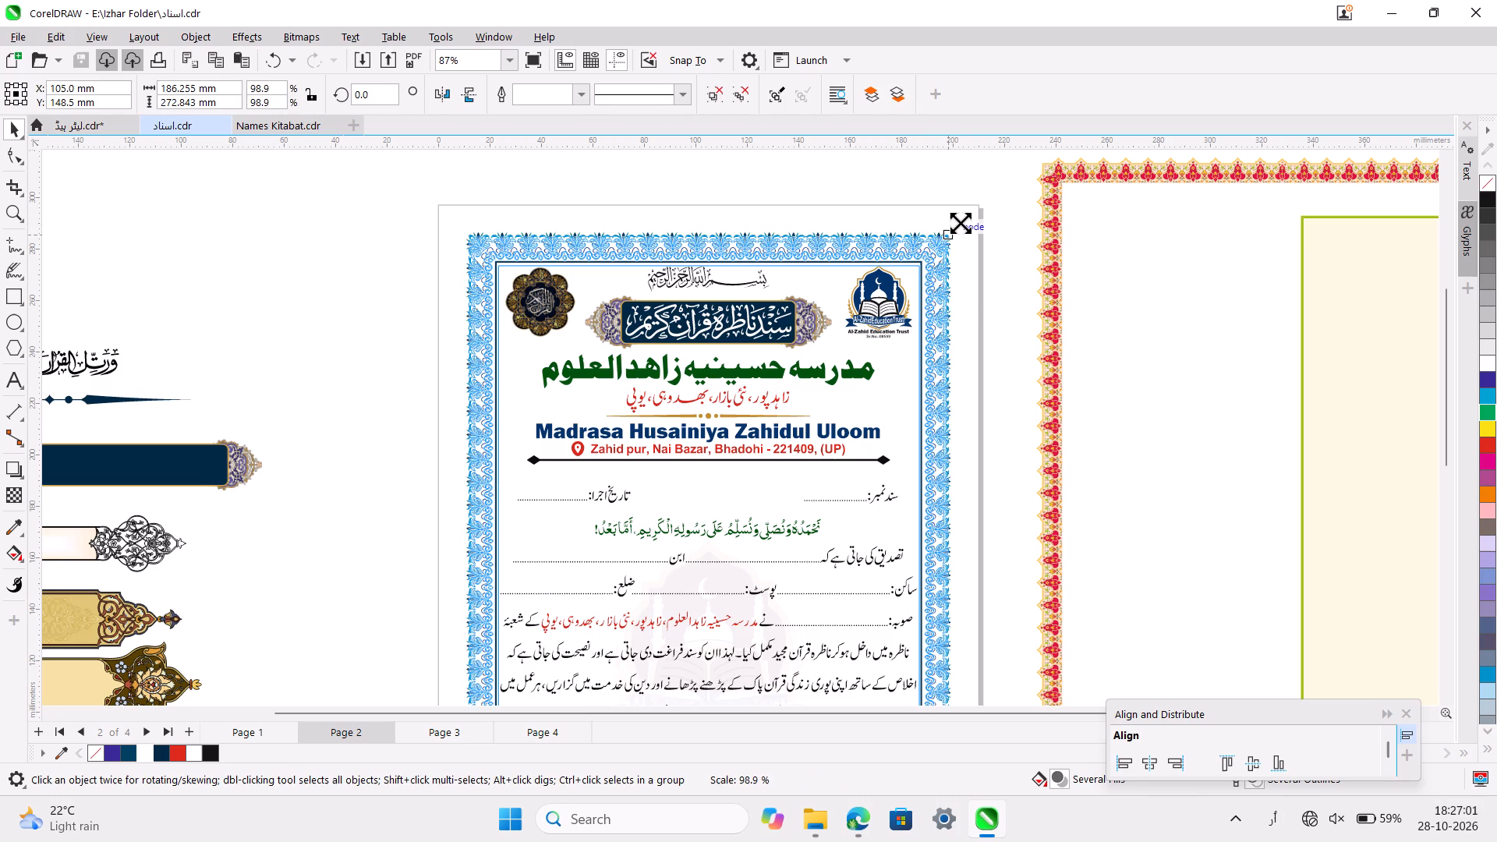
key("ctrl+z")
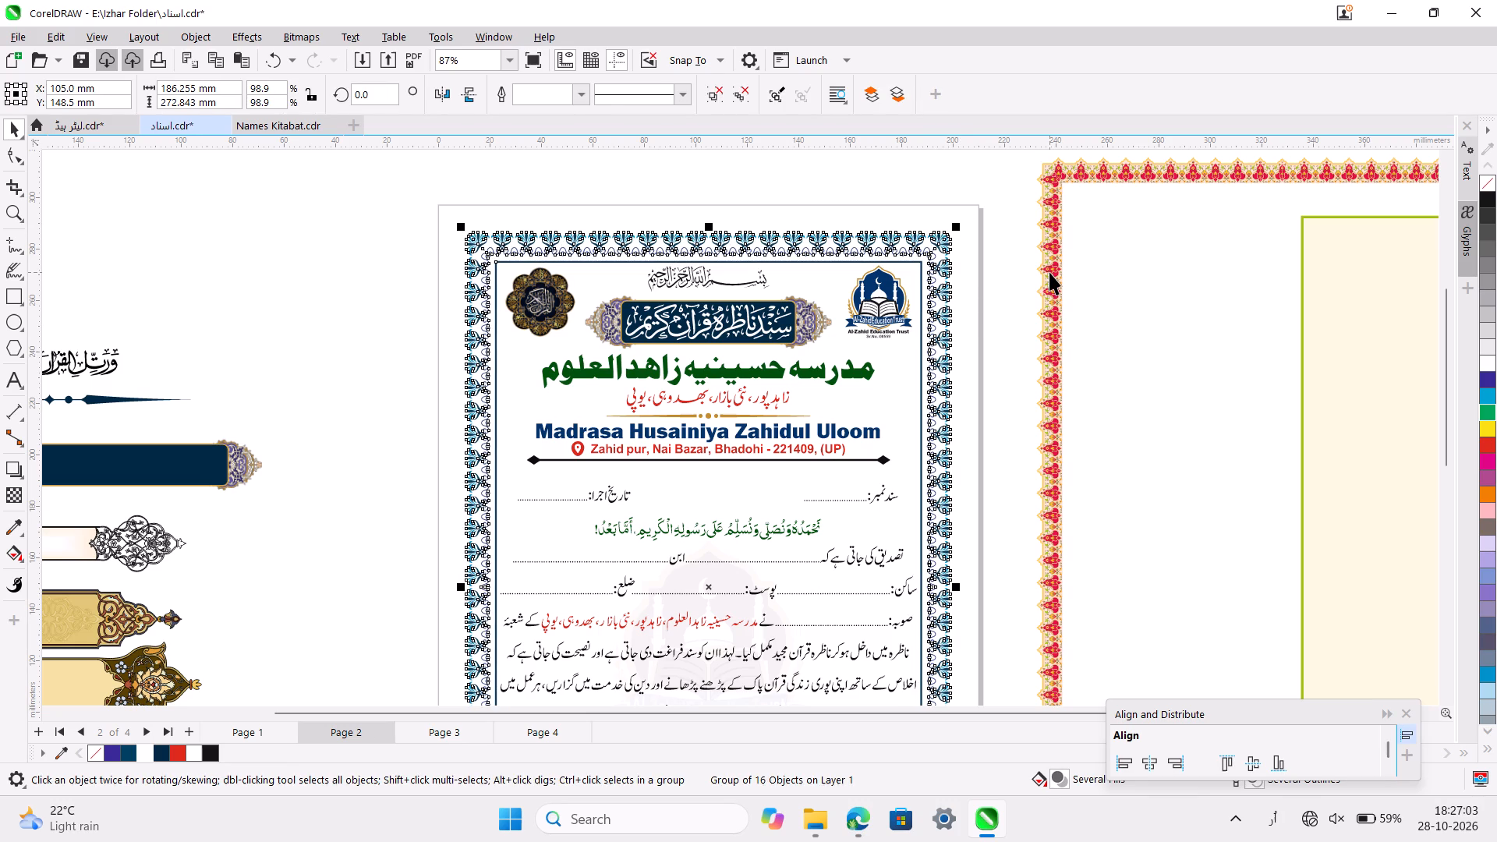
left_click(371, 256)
Ungroup the blue border so its inner frame can be edited separately from the floral ornament.
scroll(574, 348, "up", 1, "ctrl")
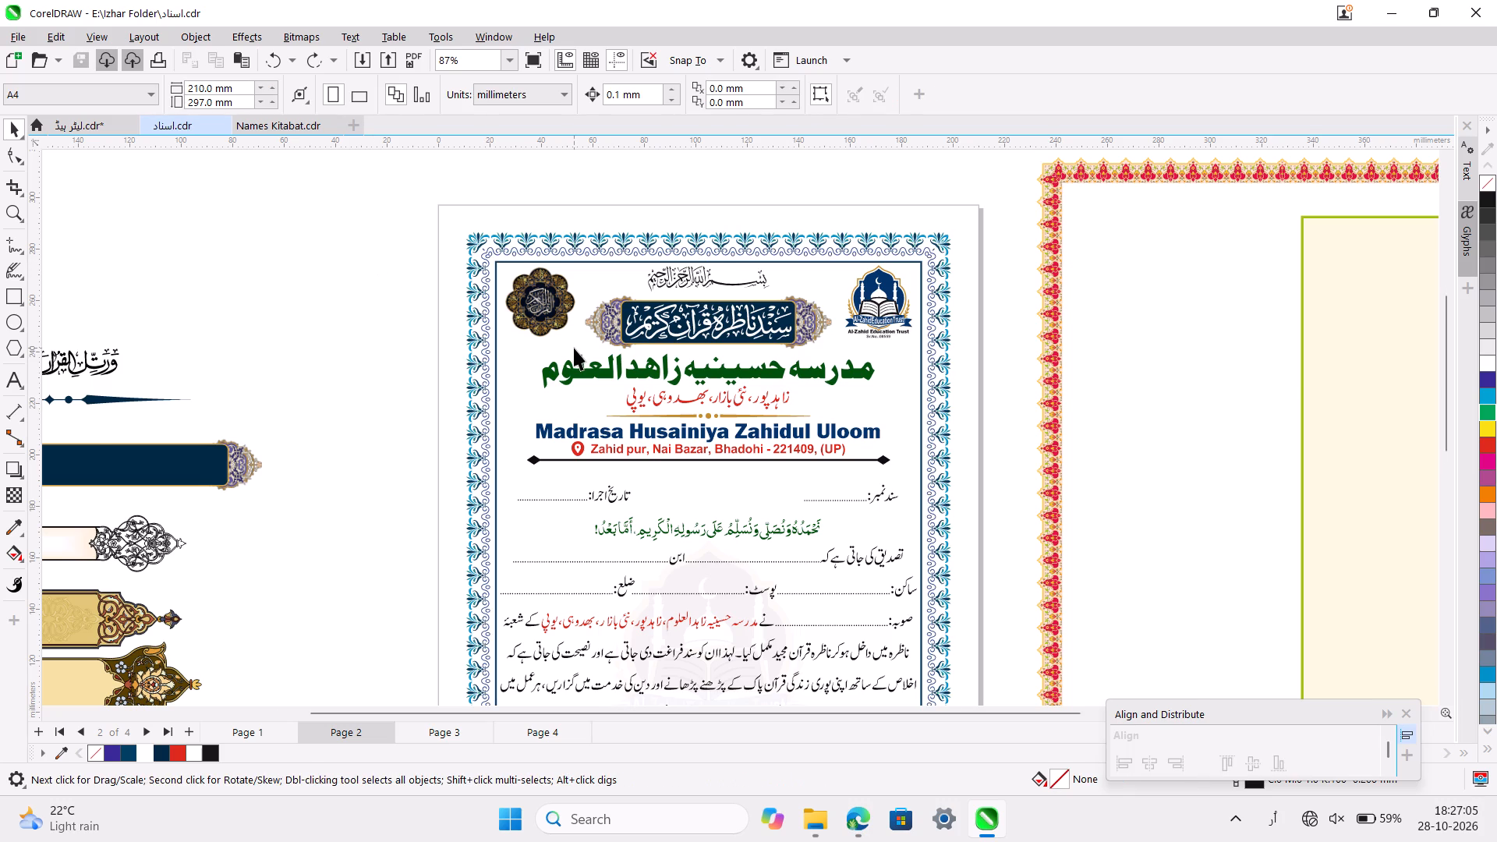
scroll(574, 348, "up", 1, "ctrl")
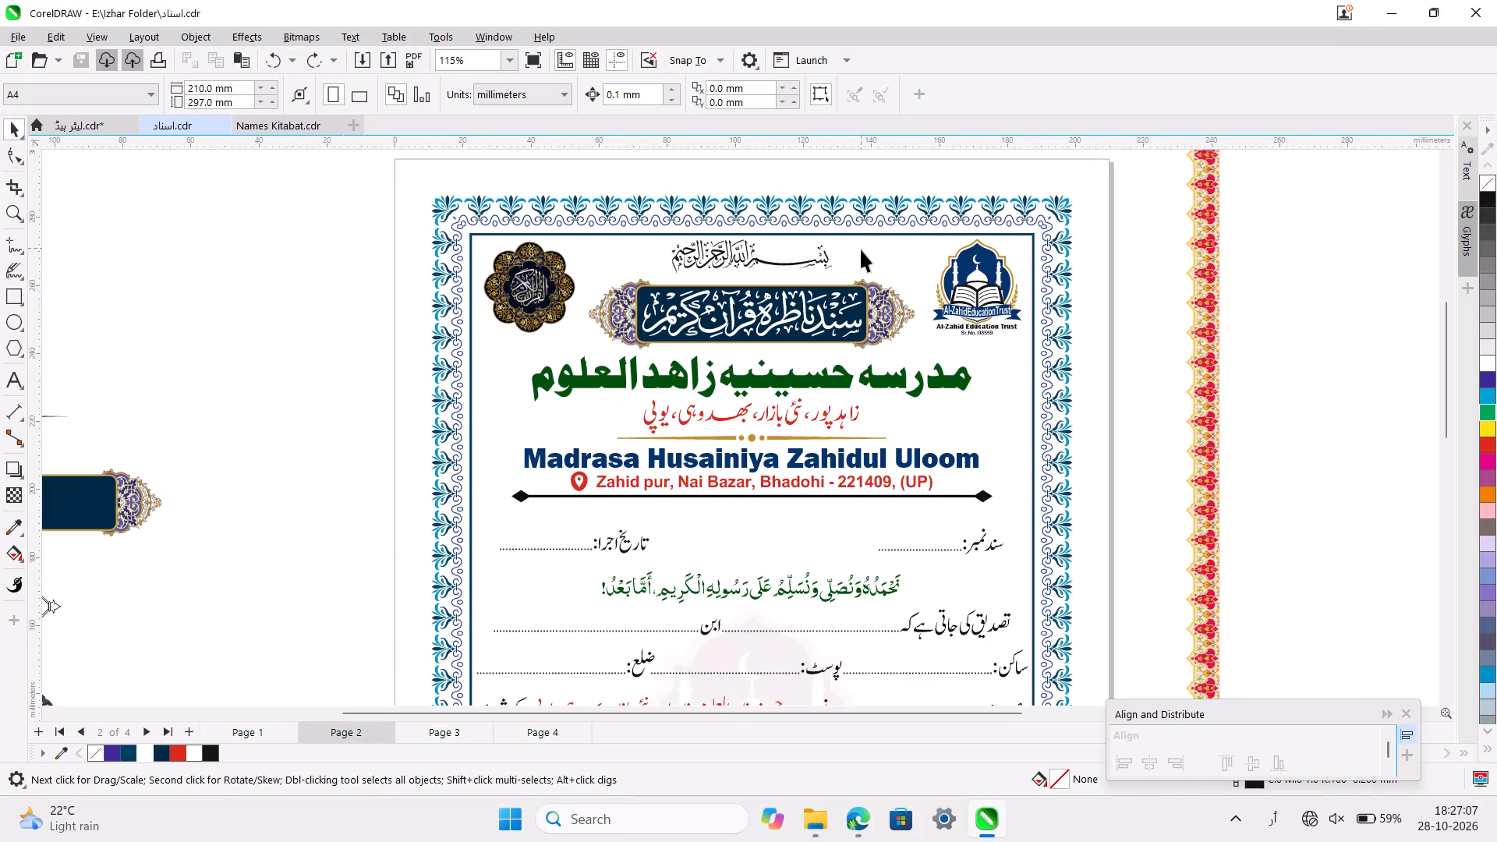
left_click(861, 249)
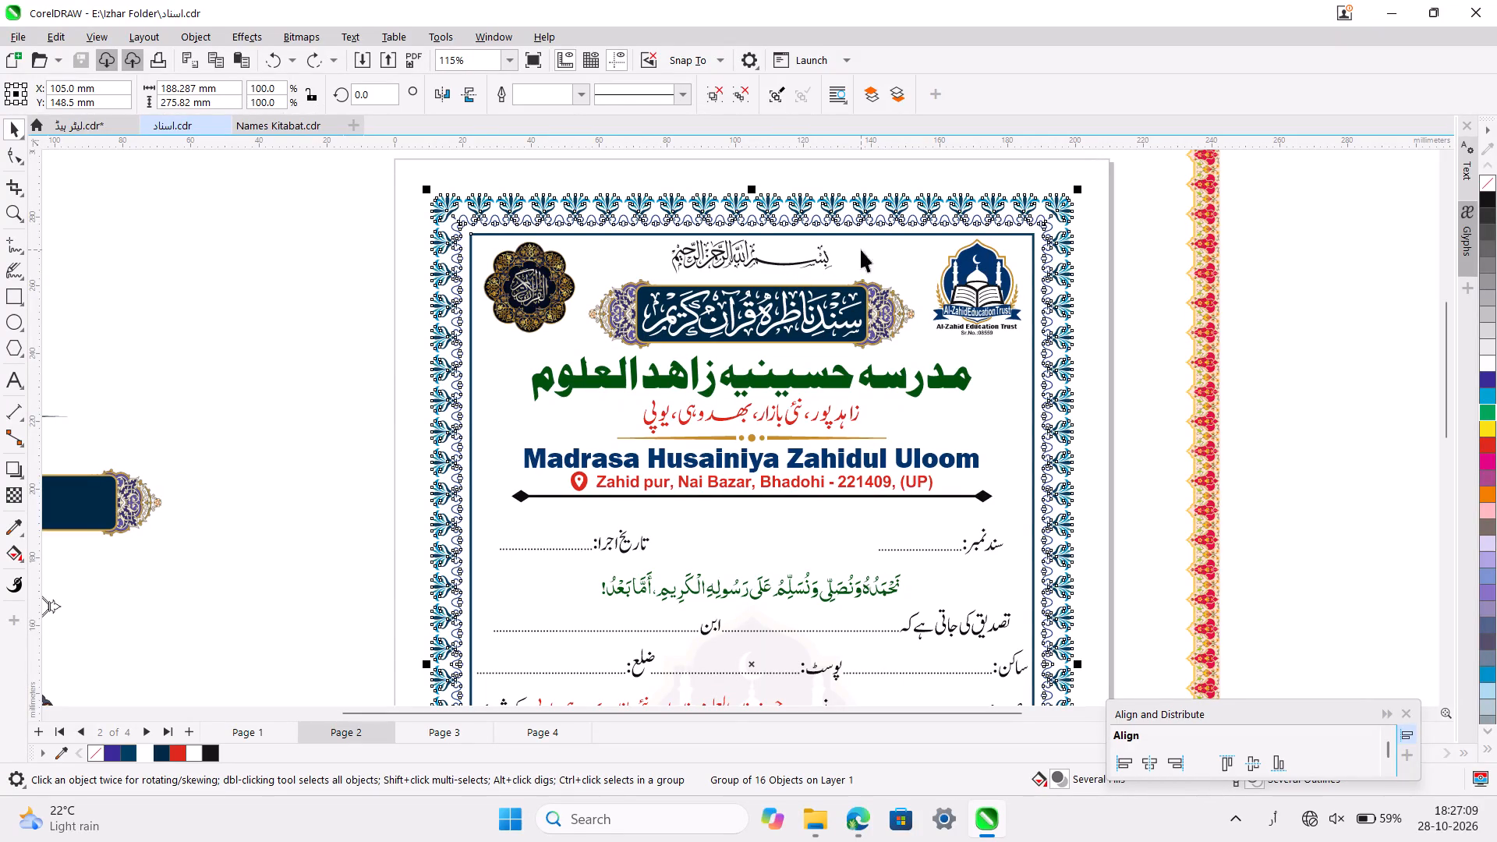
key("ctrl+u")
left_click(290, 183)
Enlarge the dark blue inner frame rectangle about its centre to about 167.25 × 255.83 mm, closer to the floral border.
left_click(882, 249)
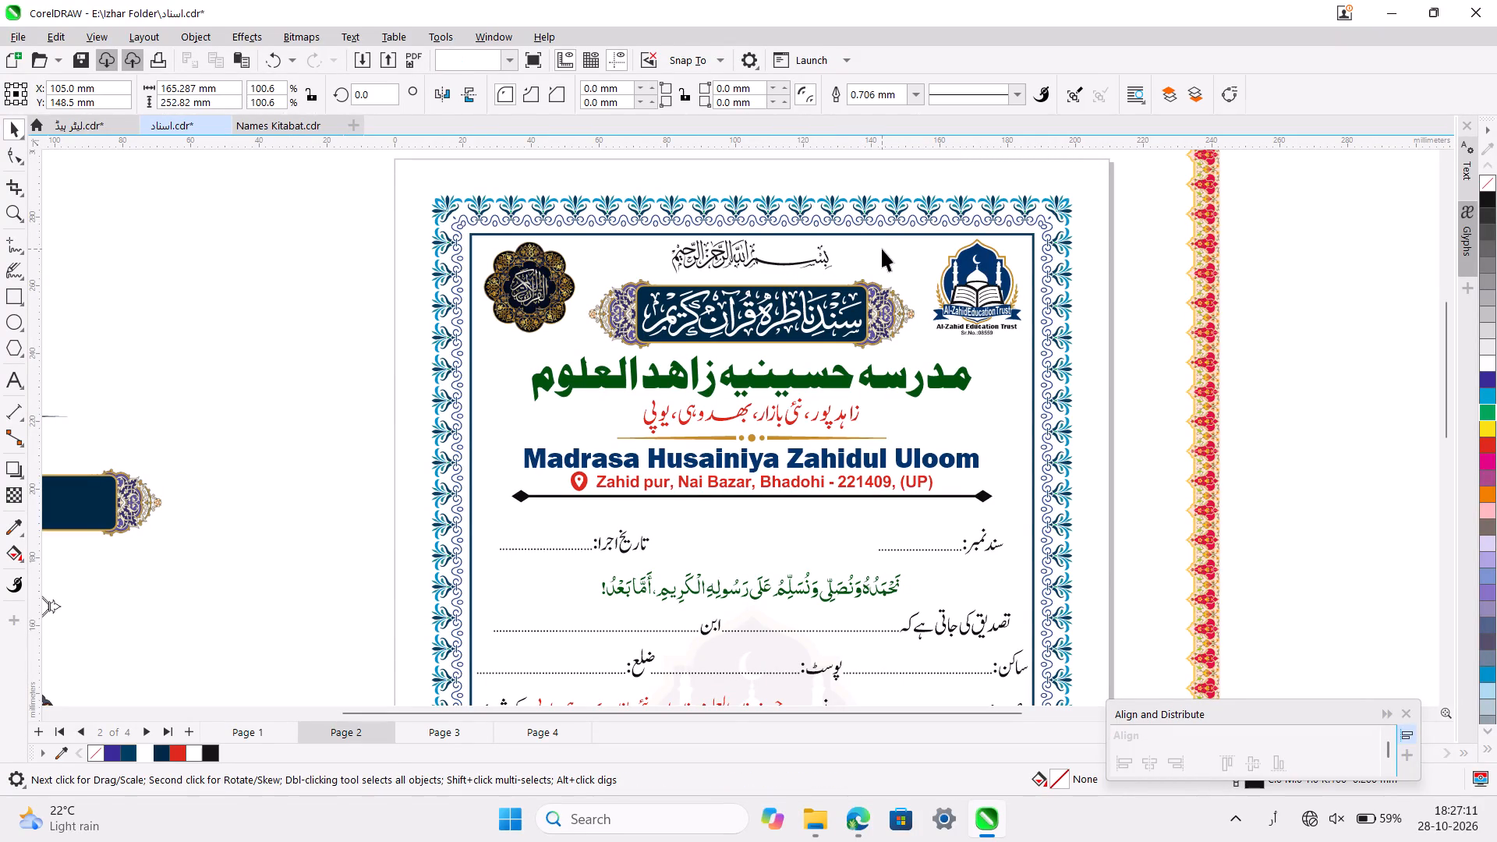
scroll(882, 249, "up", 6, "ctrl")
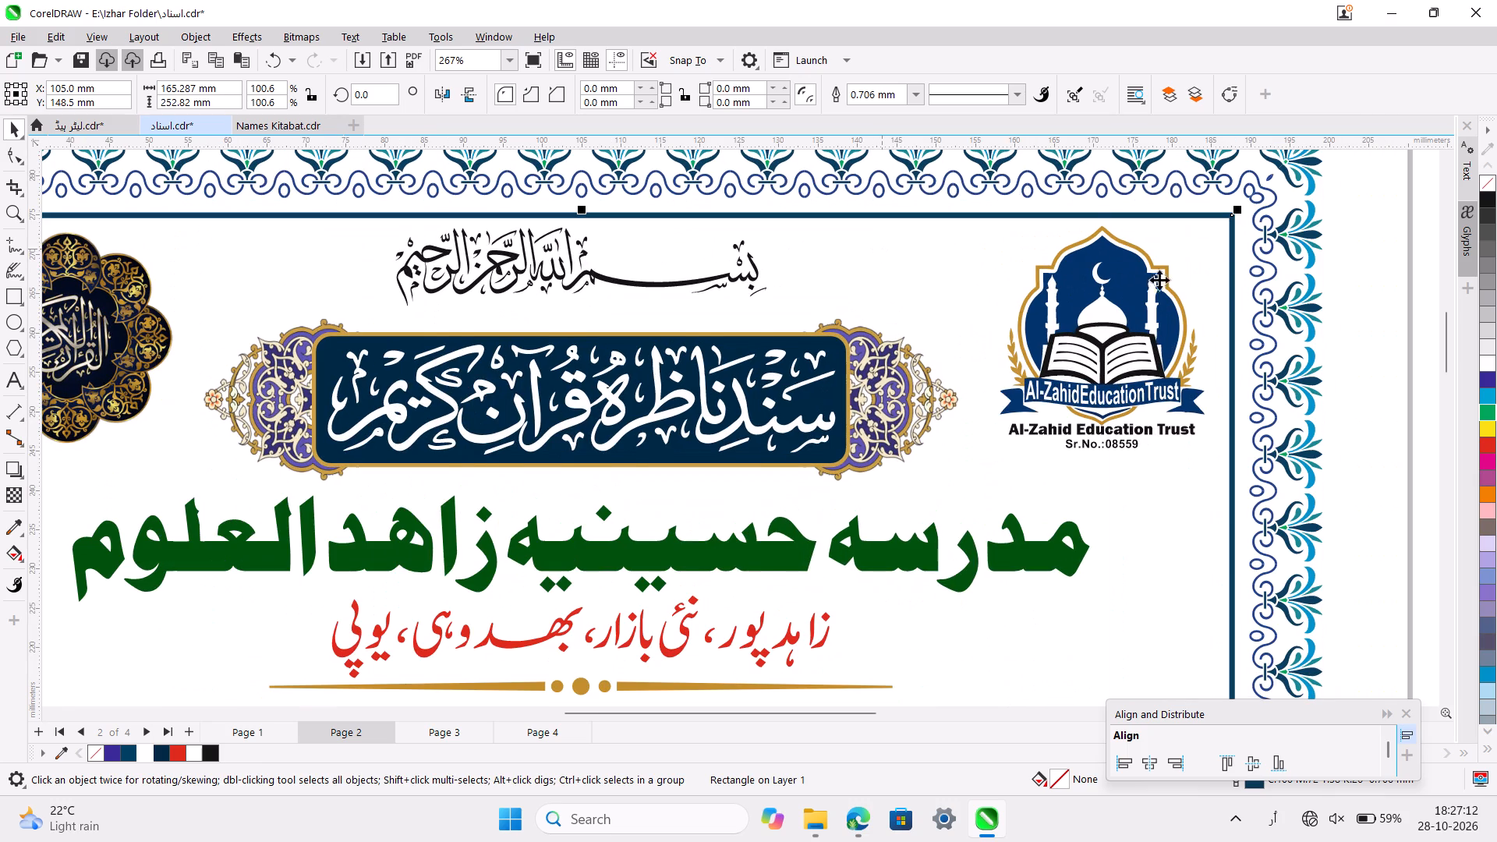
scroll(1217, 289, "up", 1)
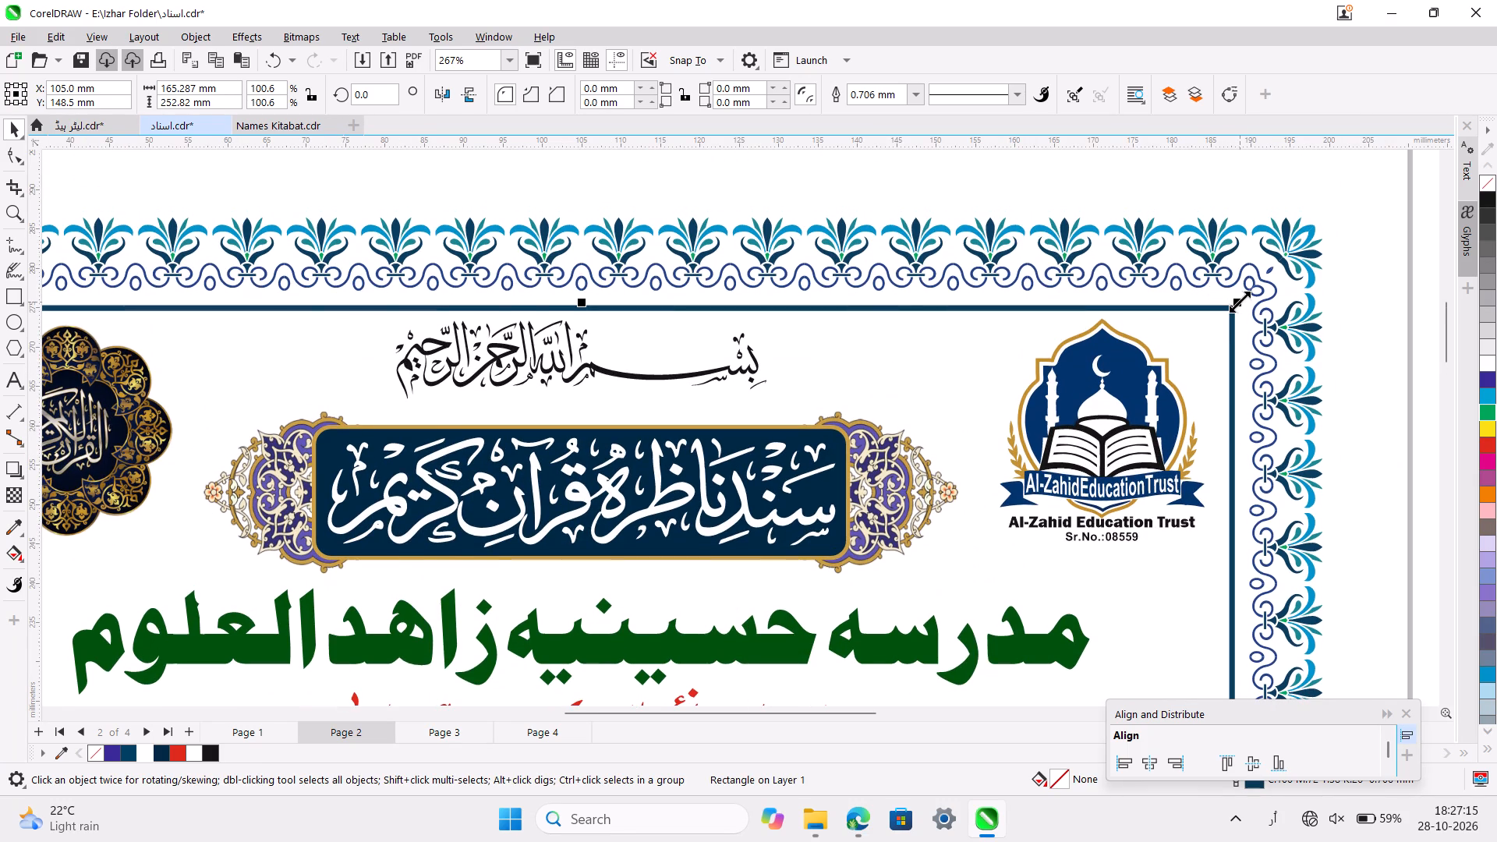
left_click_drag(1240, 302, 1250, 287, "shift")
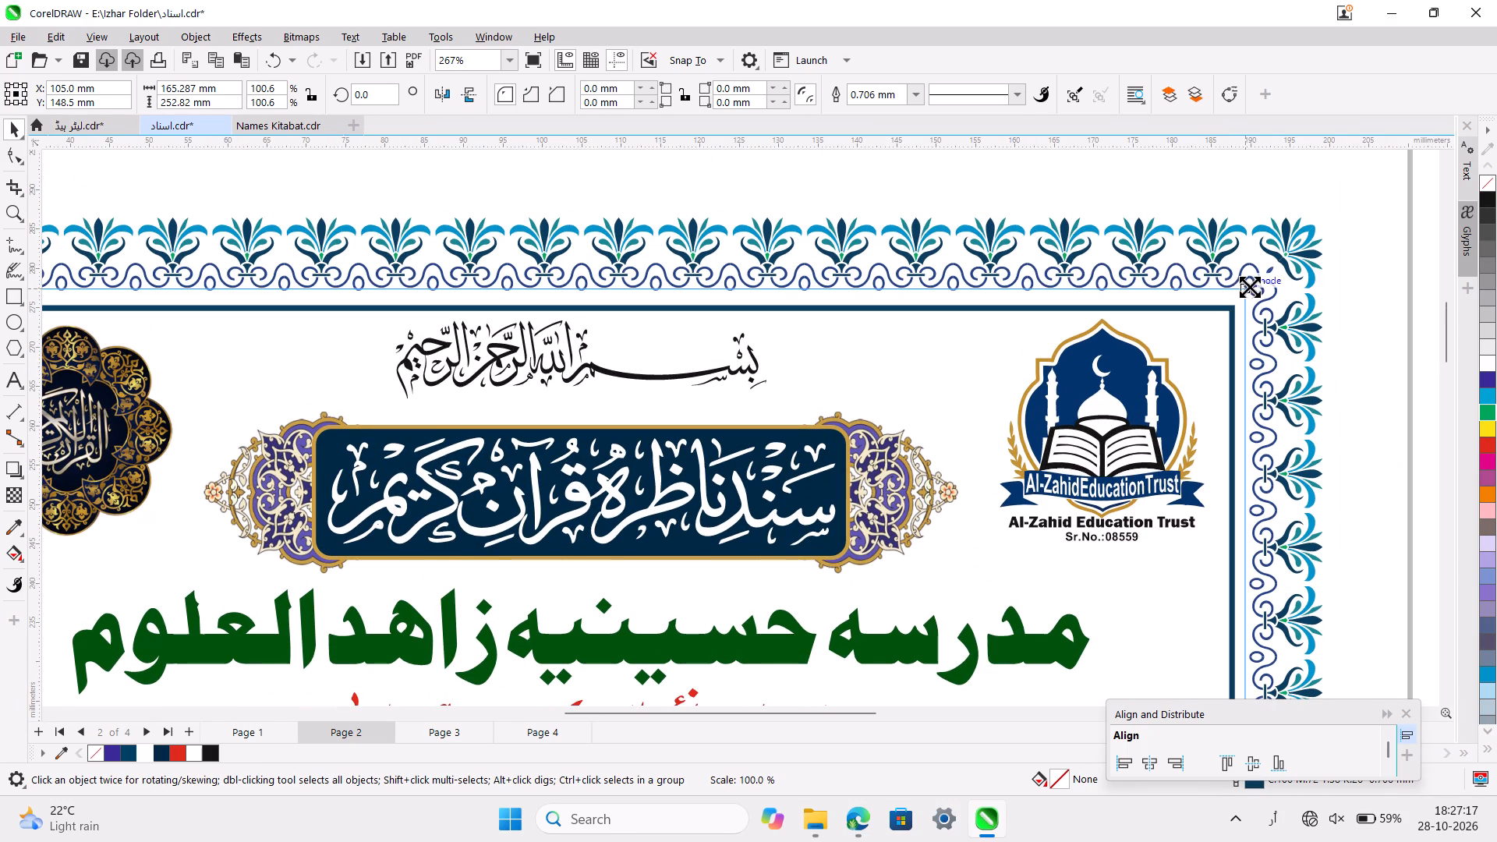
left_click_drag(1250, 287, 1247, 295, "shift")
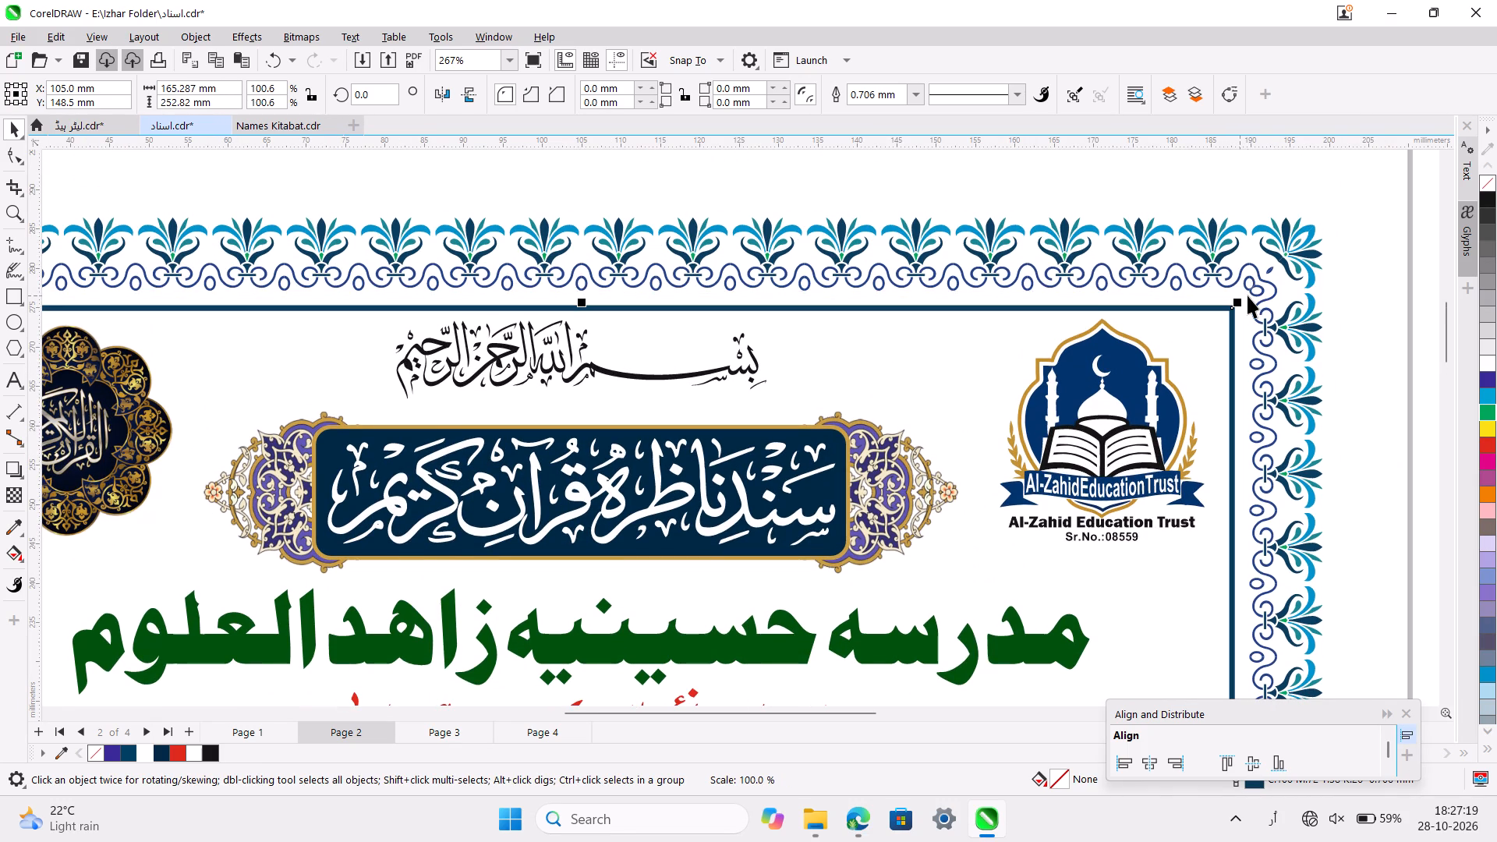
scroll(1247, 295, "up", 5, "ctrl+shift")
scroll(1247, 295, "down", 2, "ctrl+shift")
scroll(1247, 295, "left", 1, "shift")
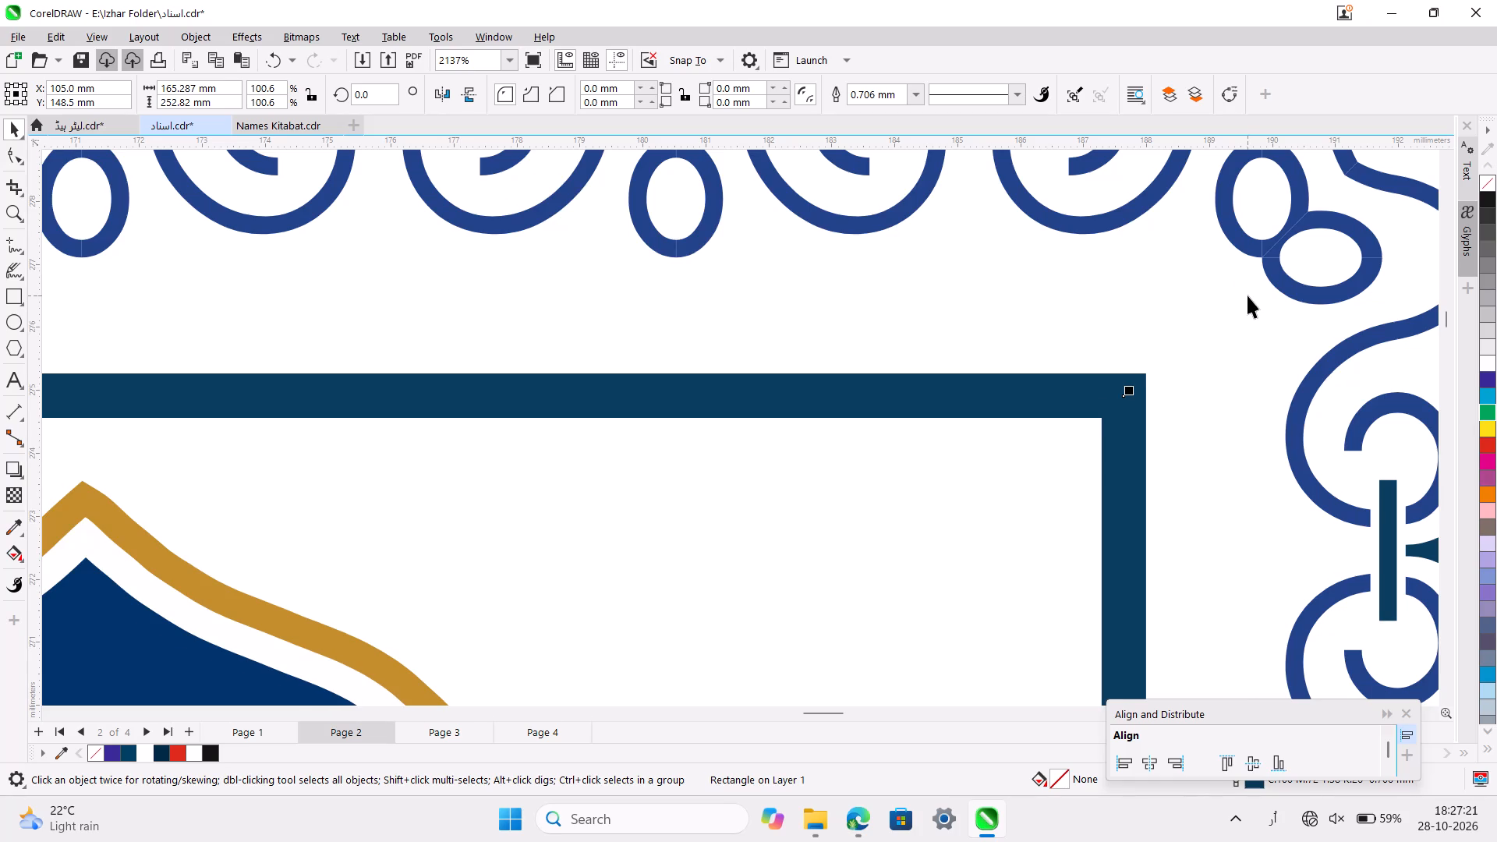
scroll(1247, 295, "left", 1, "shift")
left_click_drag(1067, 388, 1139, 324, "shift")
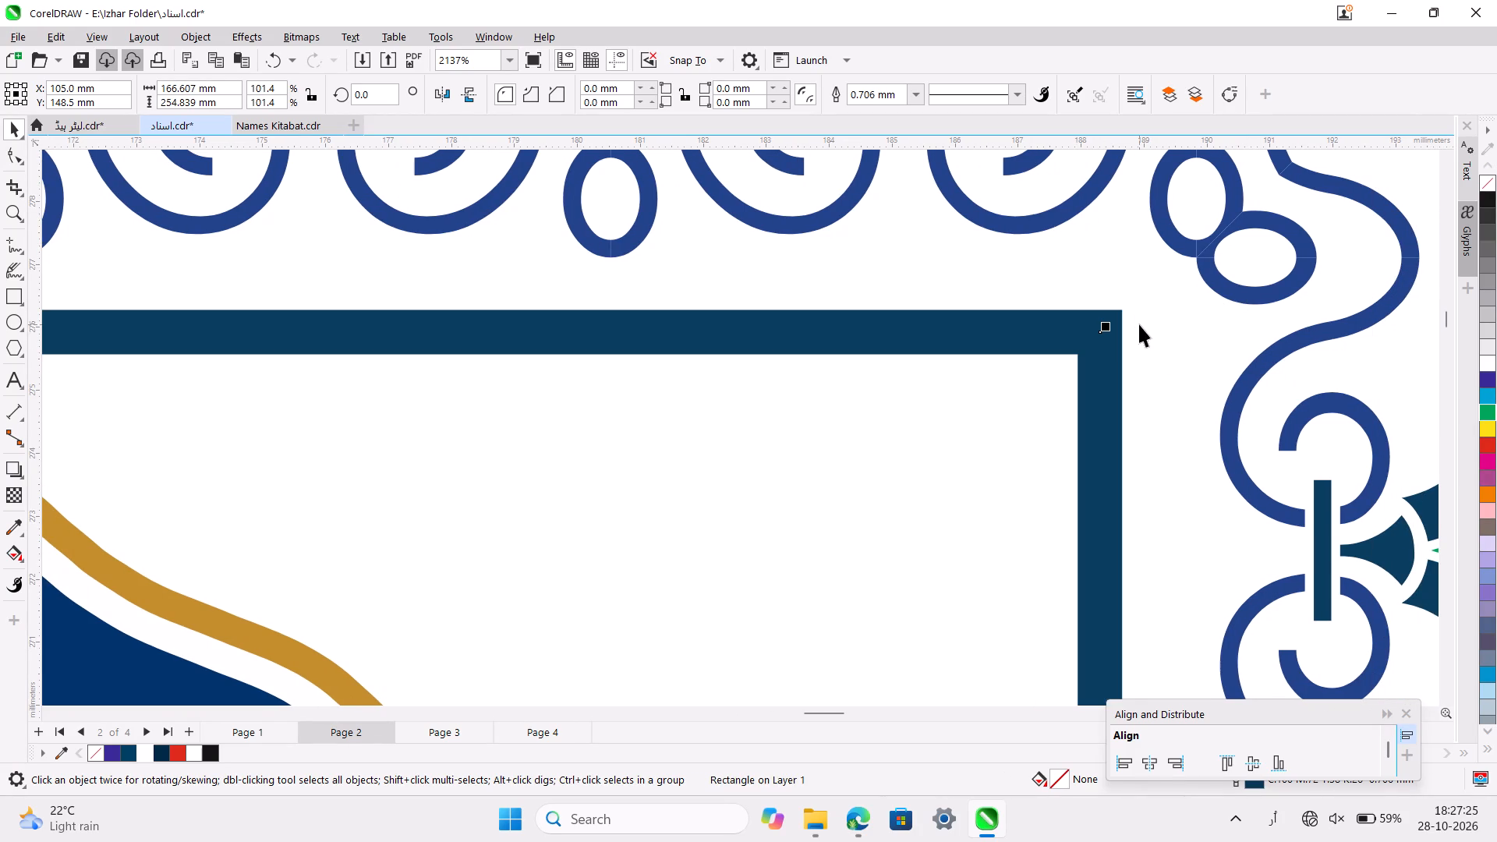
left_click_drag(1113, 324, 1148, 292, "shift")
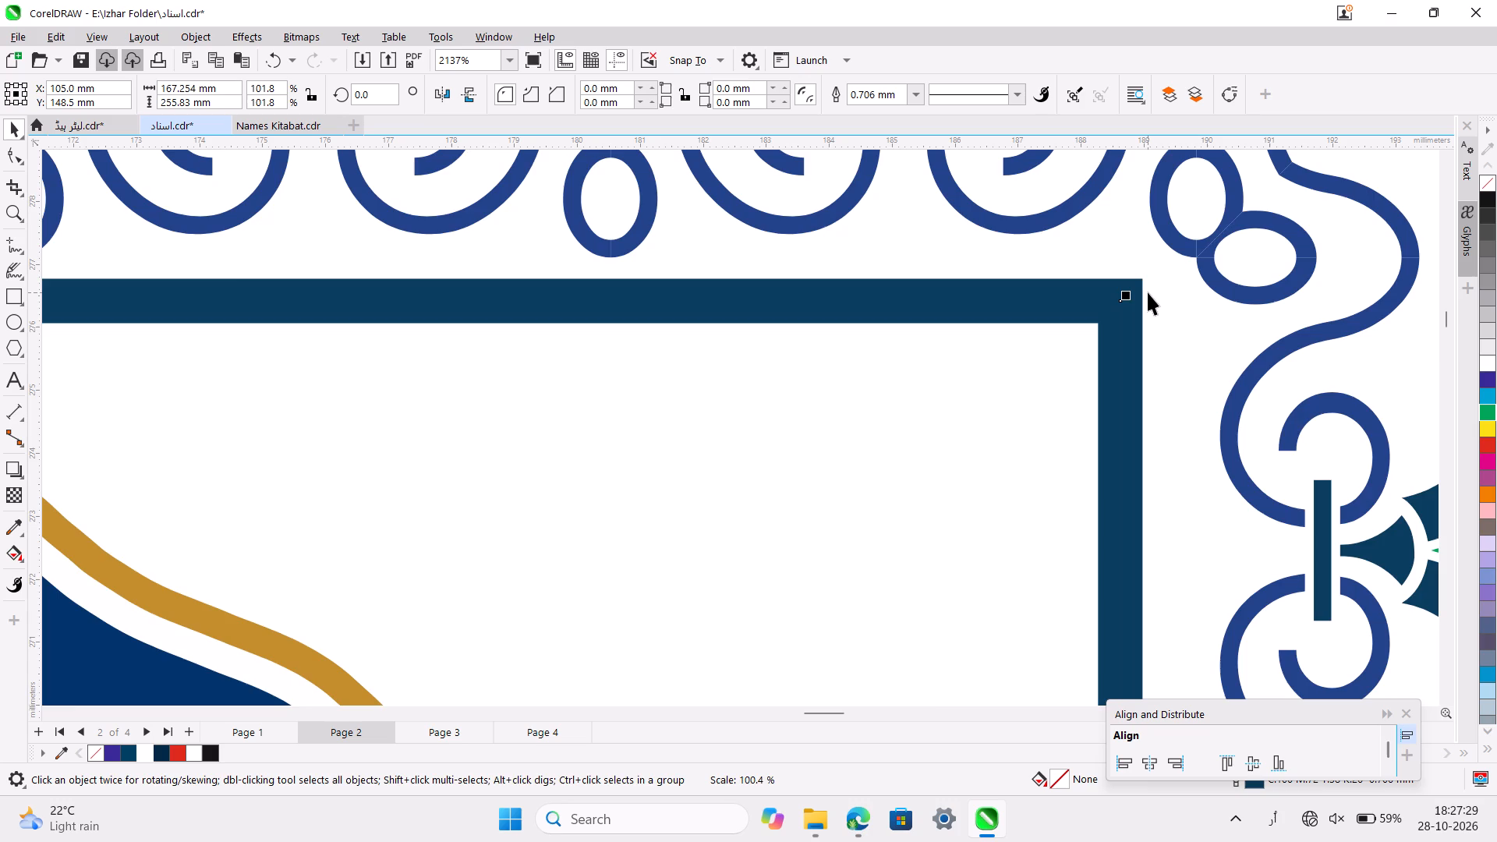
scroll(1148, 292, "down", 4, "ctrl+shift")
scroll(1148, 292, "down", 2, "ctrl")
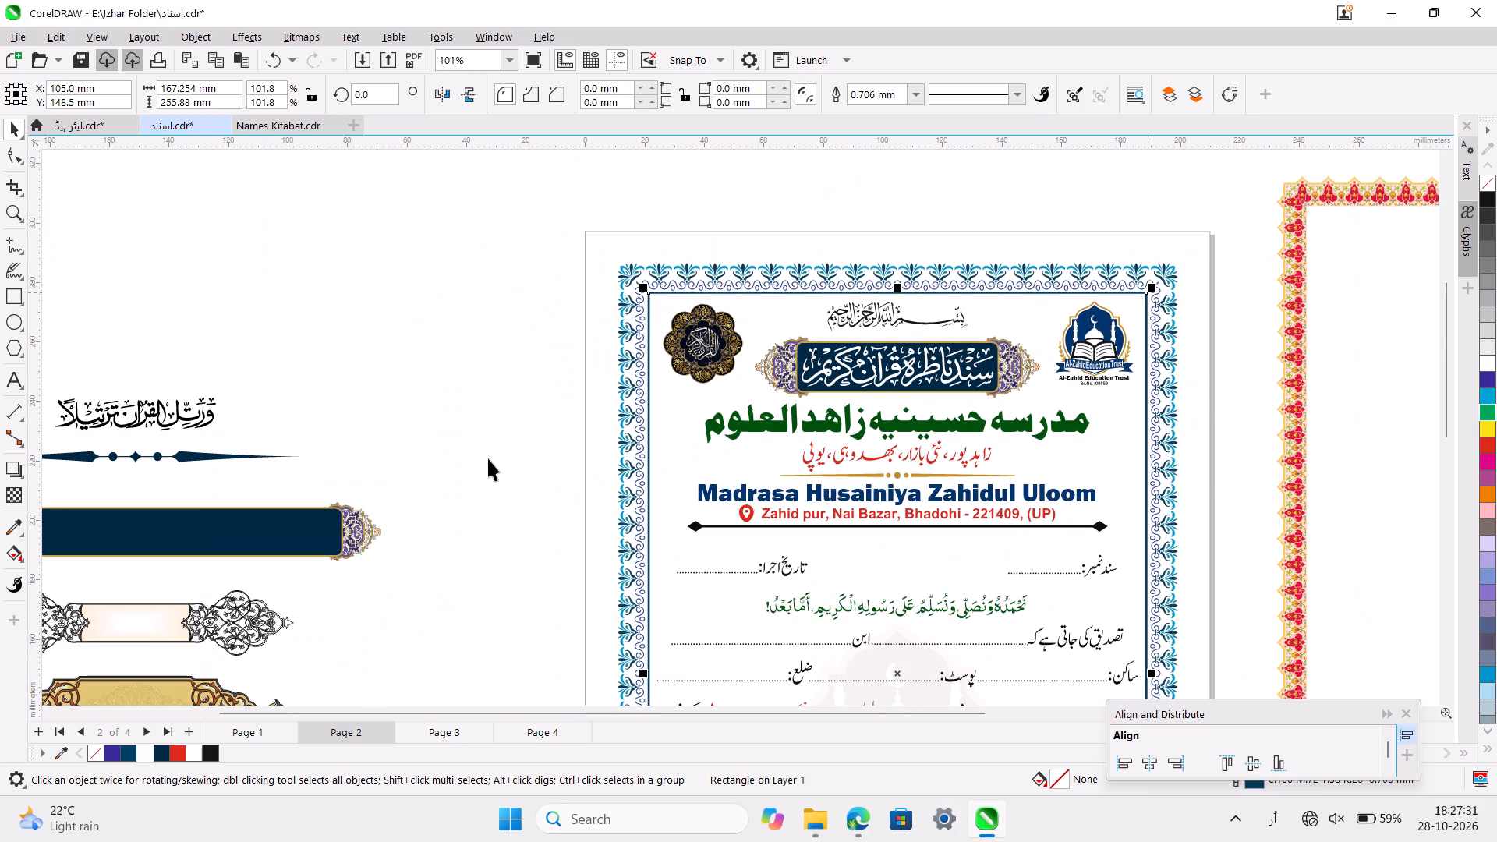
left_click(488, 458)
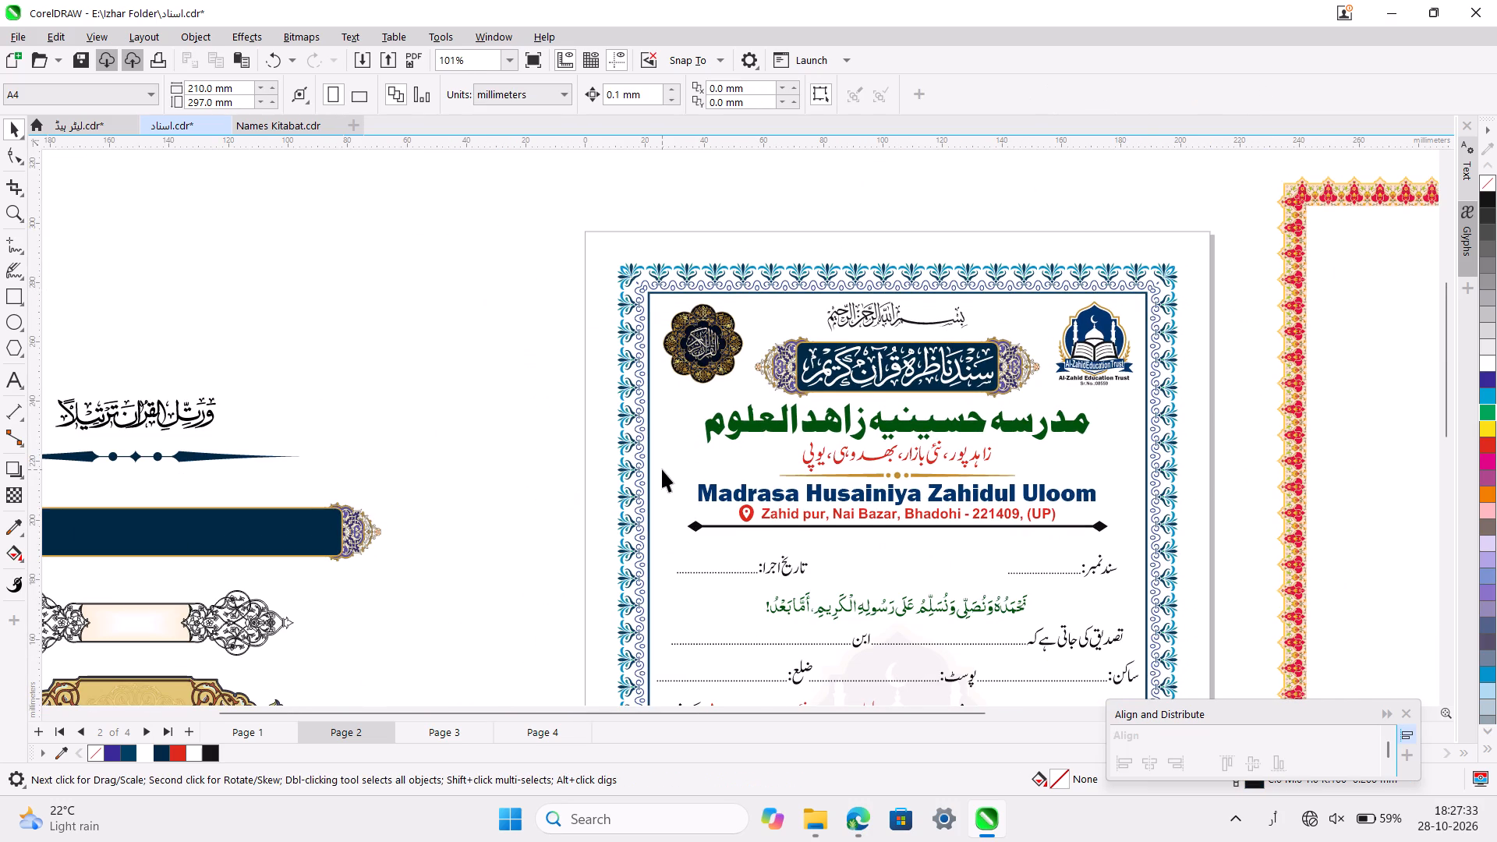
Check the spacing of the inner frame around the signature lines and body text.
scroll(662, 469, "down", 3)
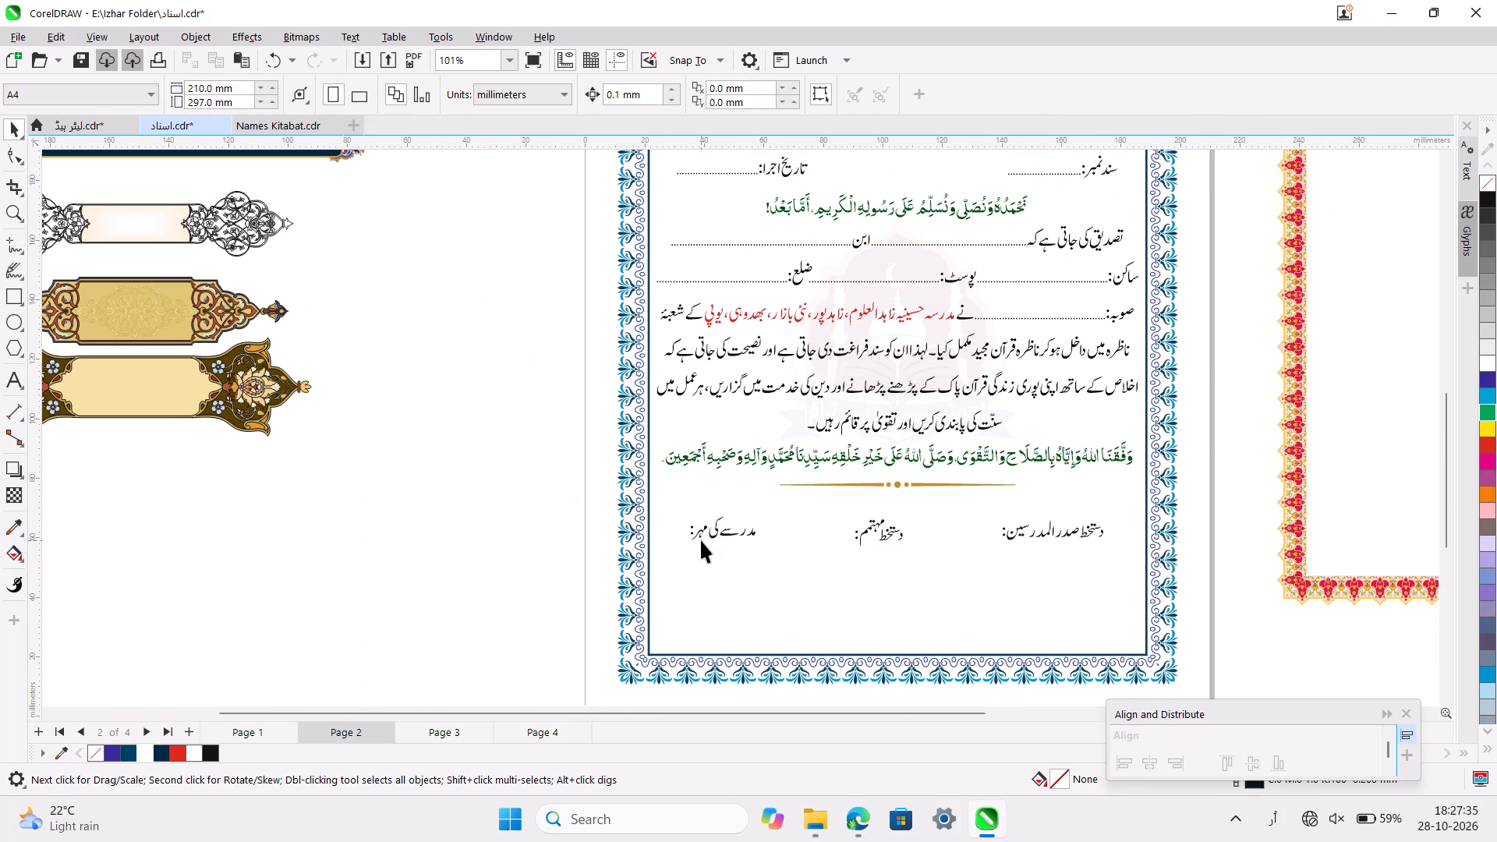
scroll(1097, 371, "up", 3, "ctrl")
scroll(1097, 371, "down", 2)
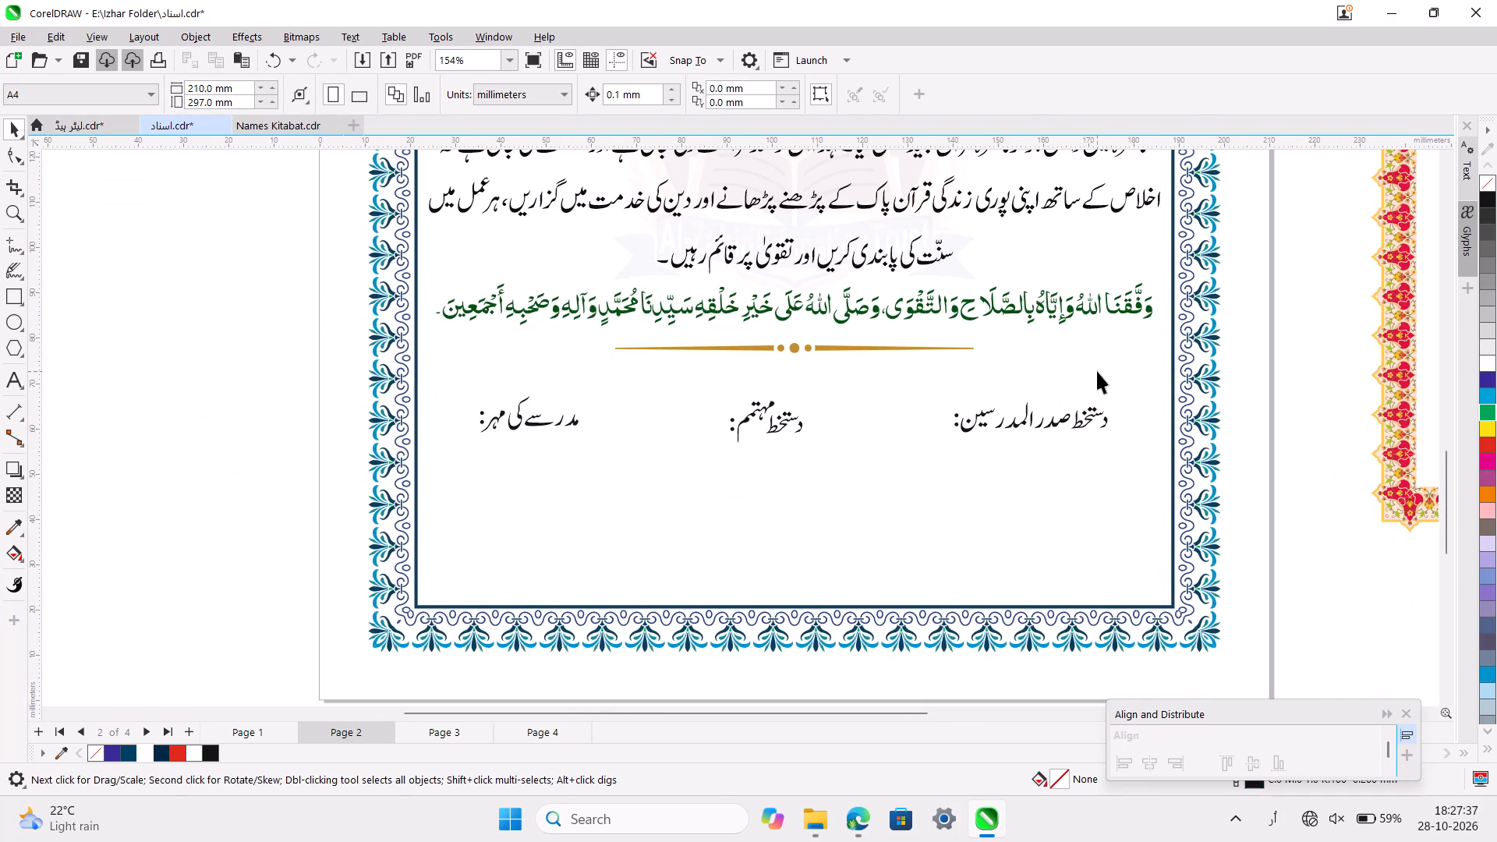
scroll(1133, 371, "up", 4)
scroll(1133, 371, "up", 3, "ctrl")
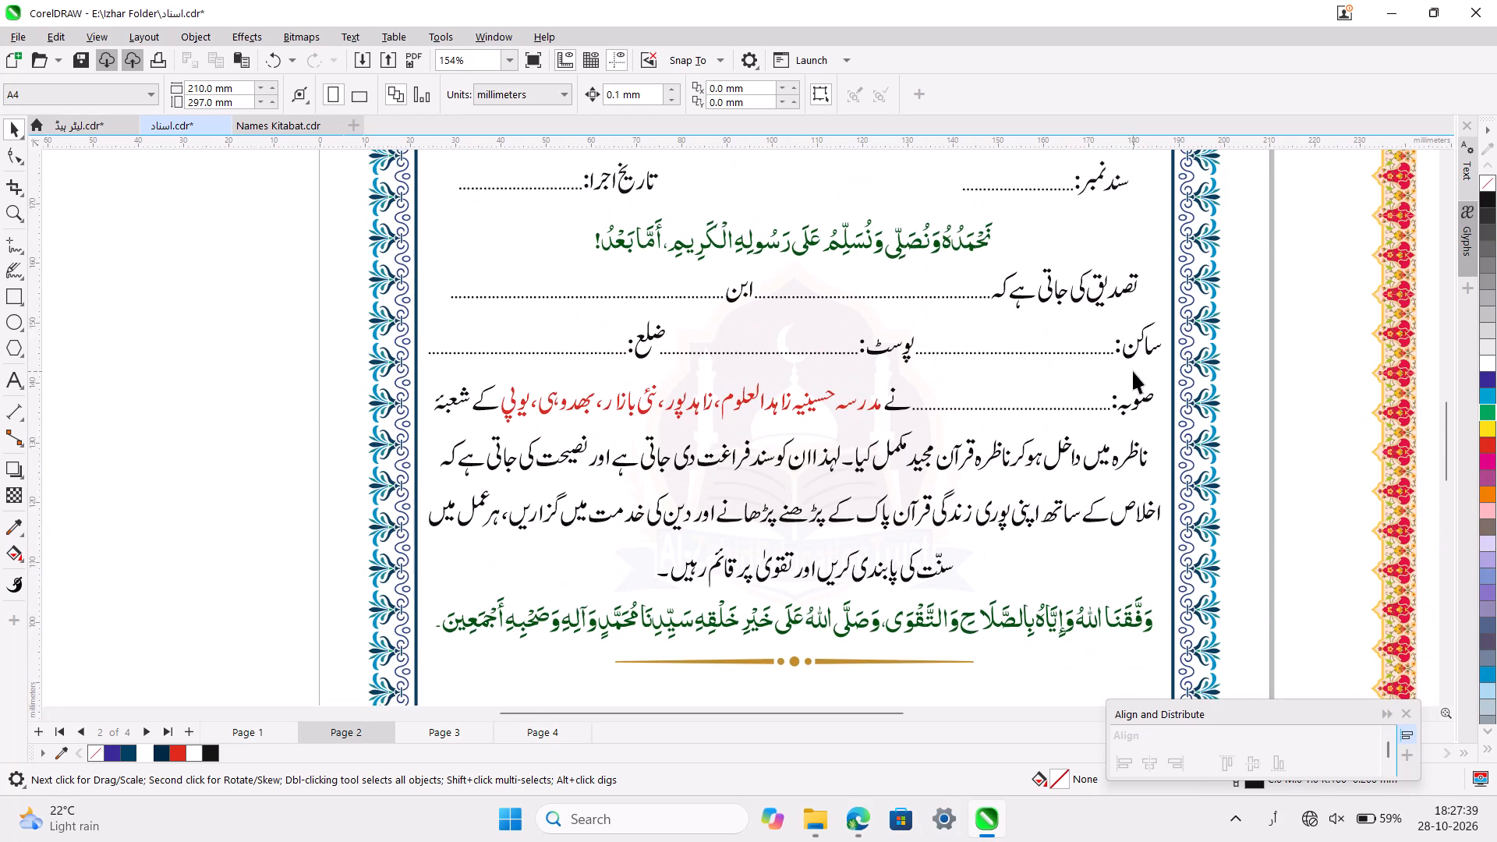
Widen the dark blue inner frame rectangle about its centre to about 167.65 mm, slightly closer to the floral border.
scroll(1133, 371, "down", 4, "ctrl")
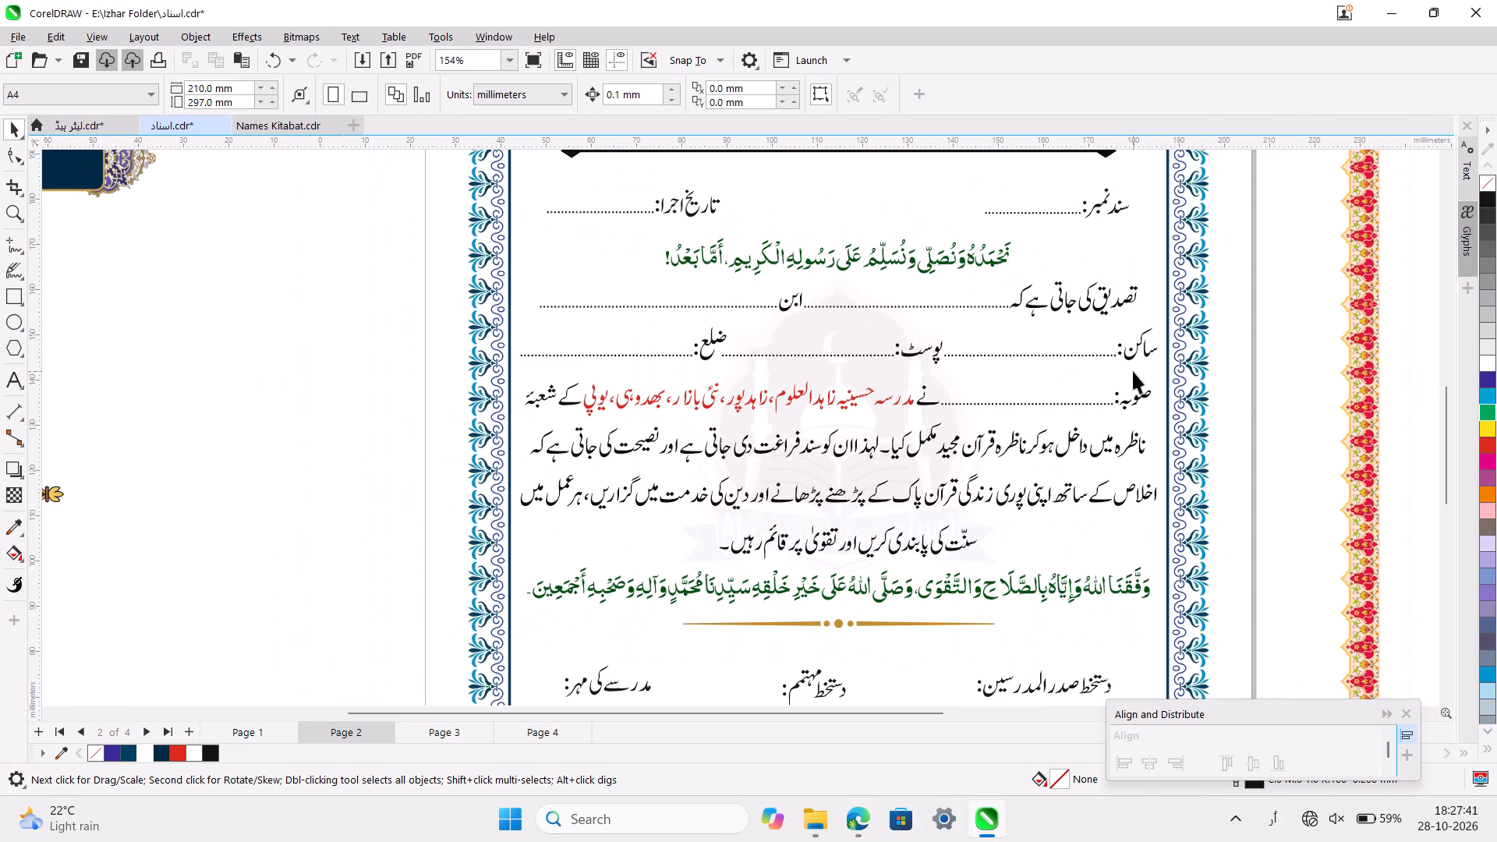
left_click(1151, 236)
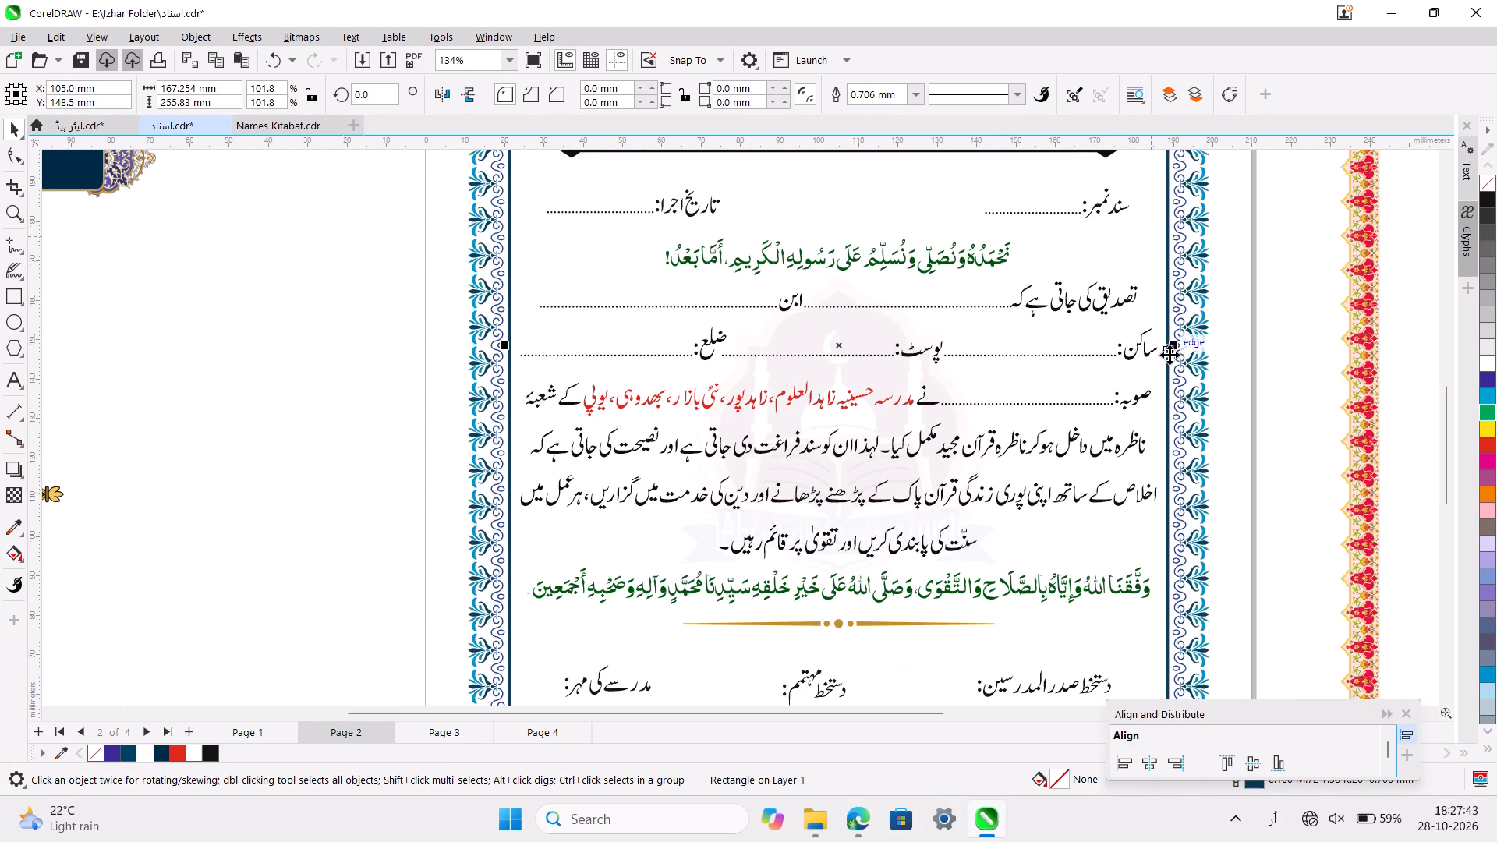
scroll(1170, 355, "up", 8, "ctrl")
scroll(1170, 355, "up", 2)
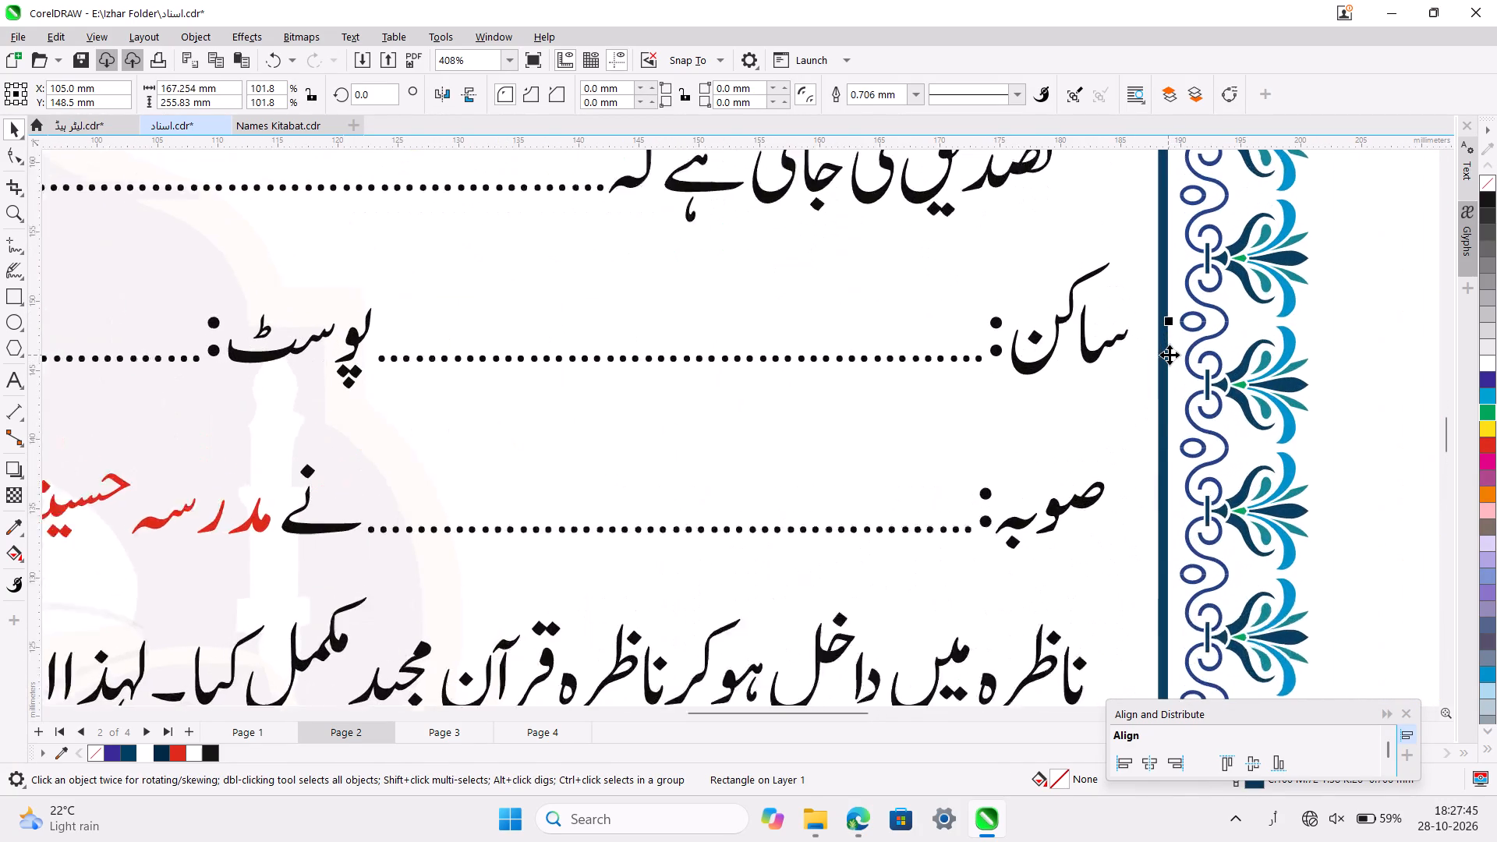
scroll(1170, 355, "up", 7, "ctrl")
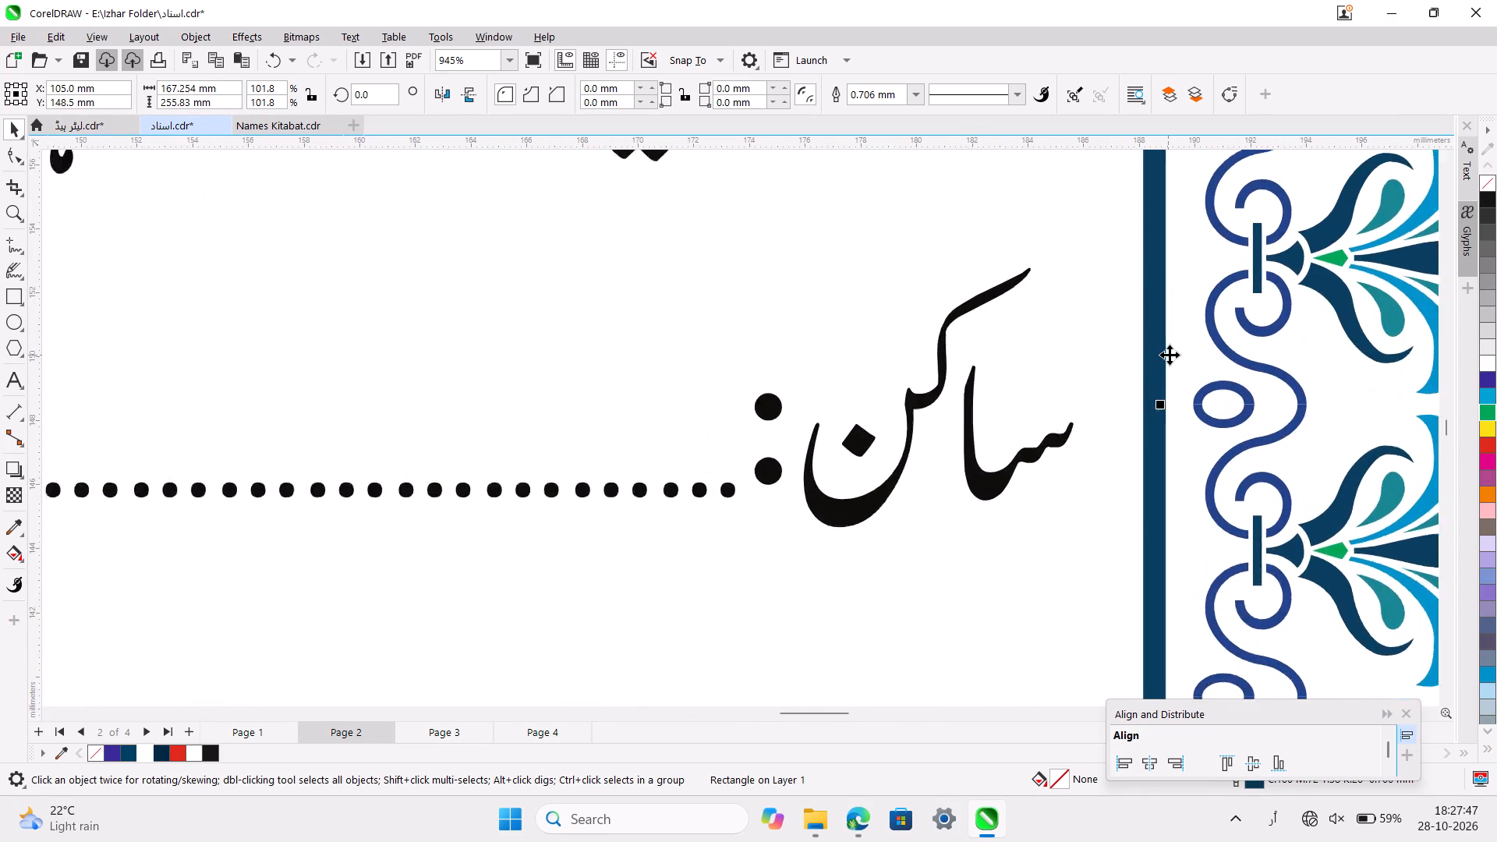
scroll(1170, 355, "up", 7, "ctrl")
scroll(1170, 355, "left", 2)
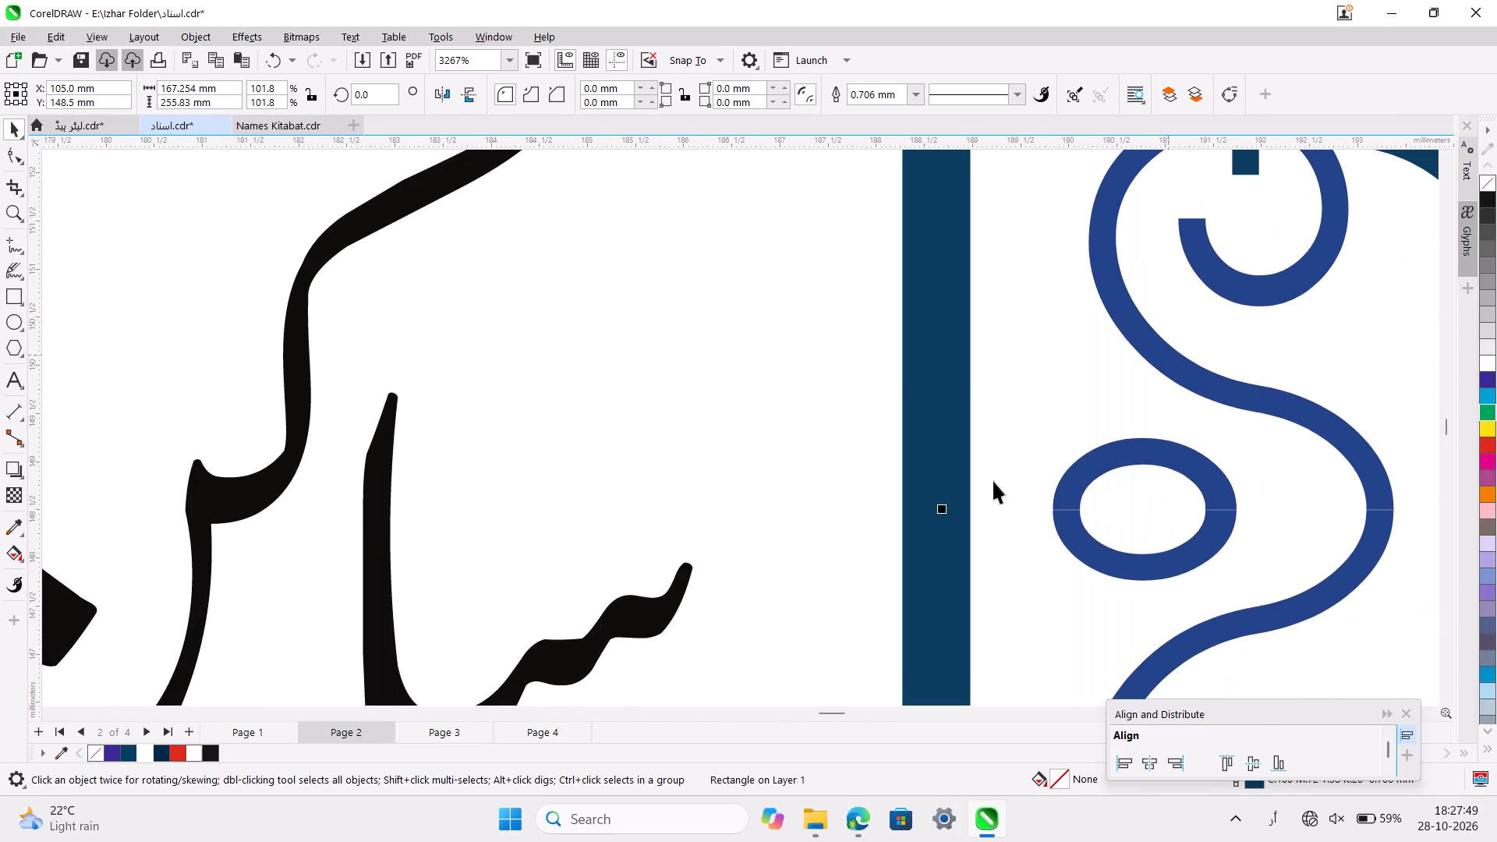
left_click_drag(939, 513, 957, 513, "shift")
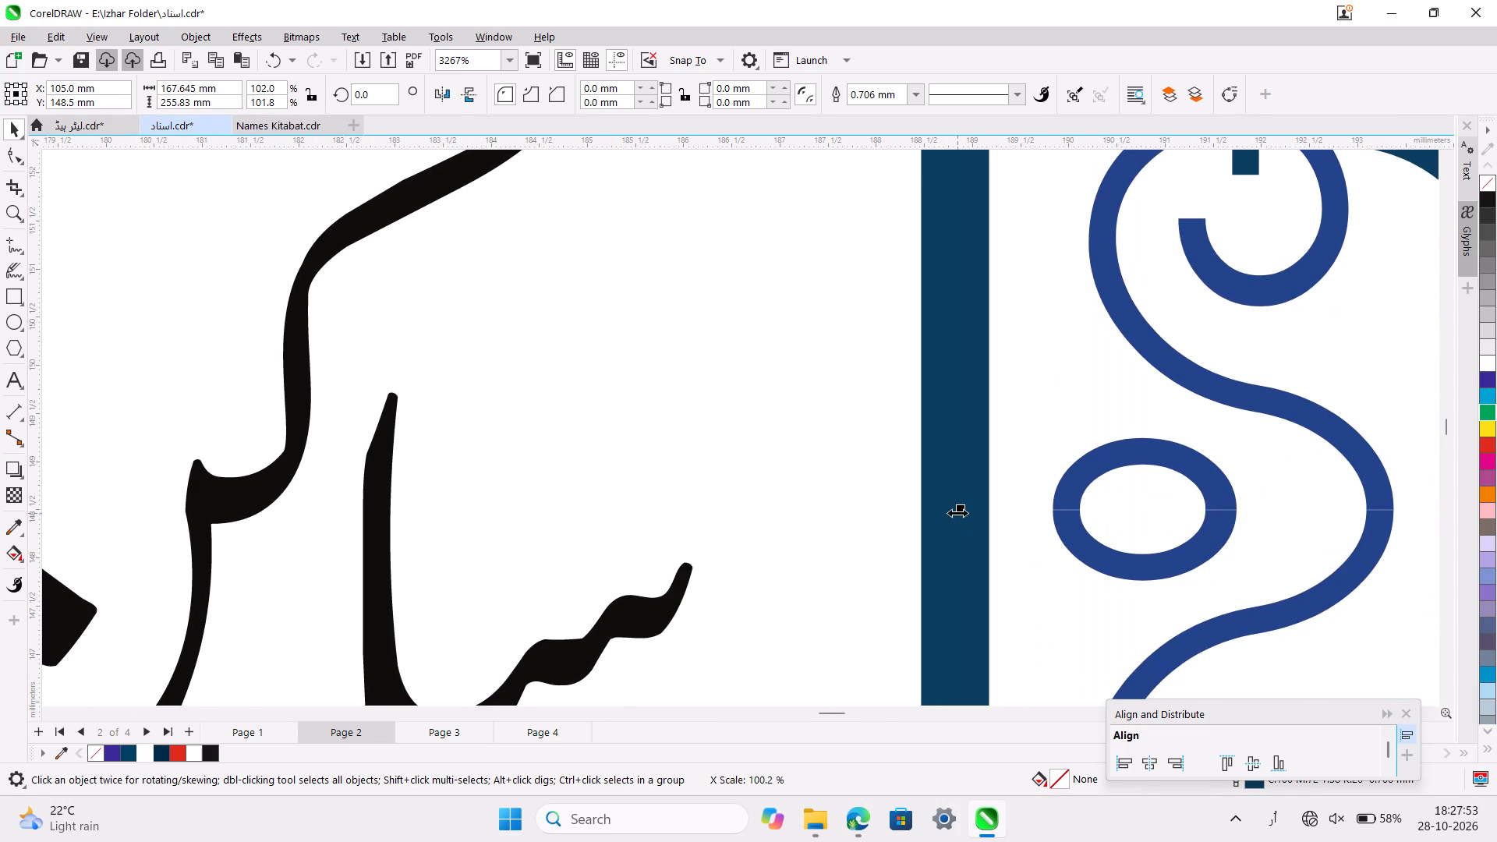
Check how the widened inner frame sits between the text and the floral border across the whole certificate.
scroll(957, 513, "down", 11, "ctrl")
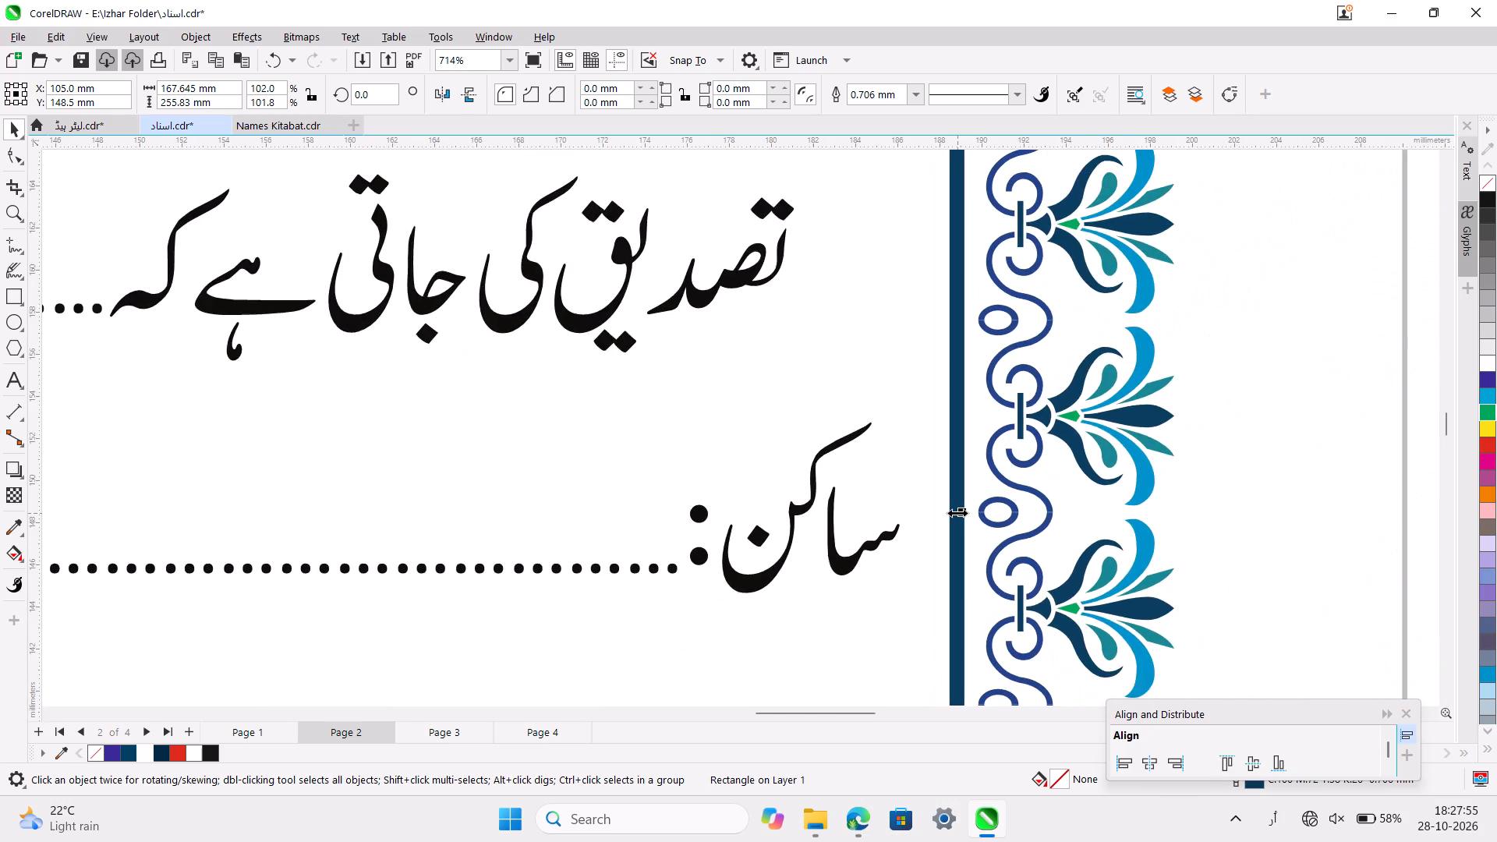
scroll(957, 513, "down", 9, "ctrl")
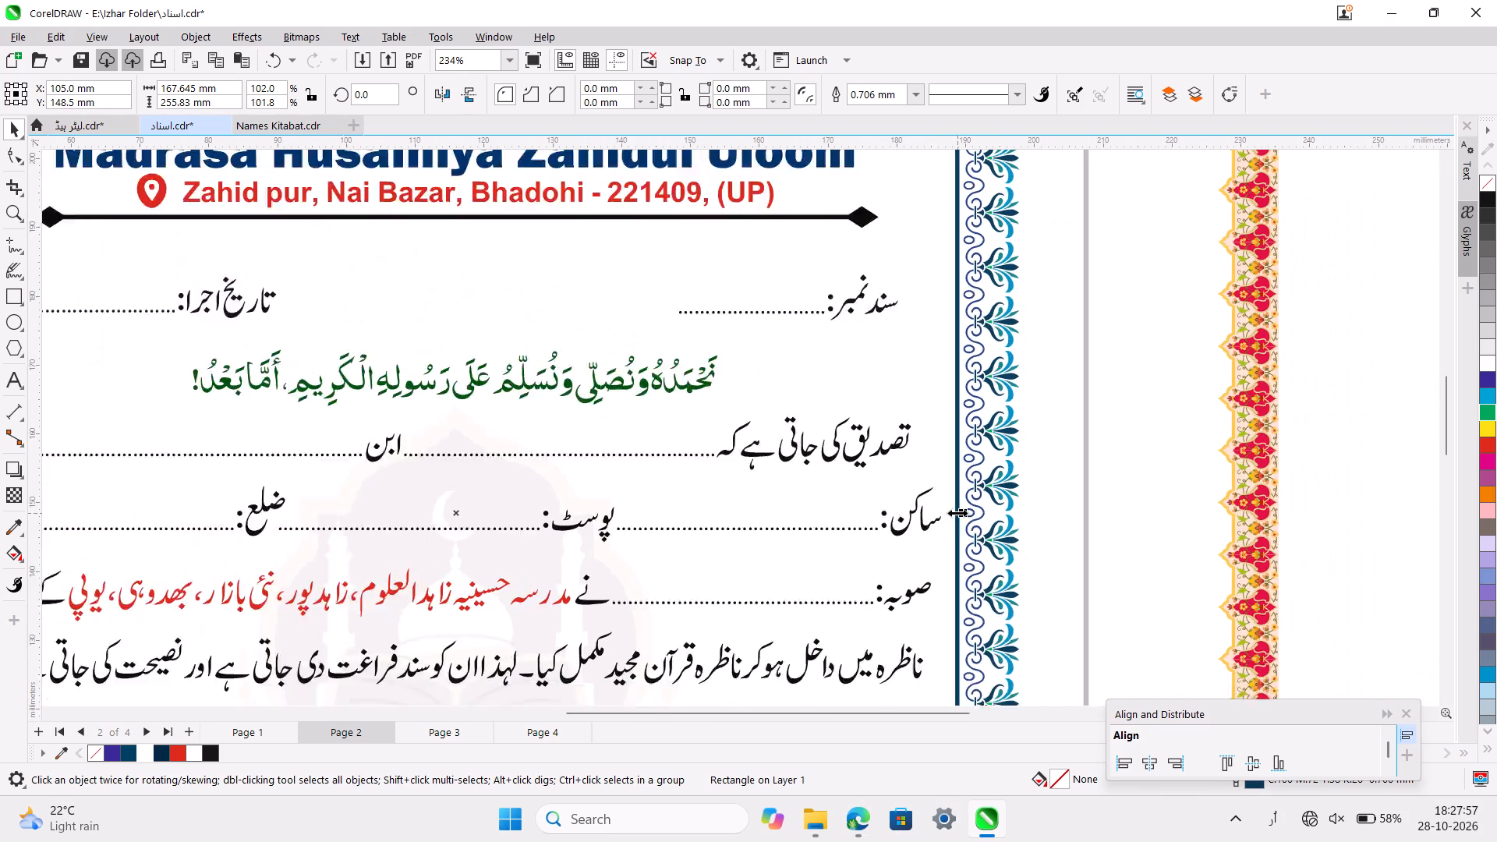
scroll(957, 513, "down", 5, "ctrl")
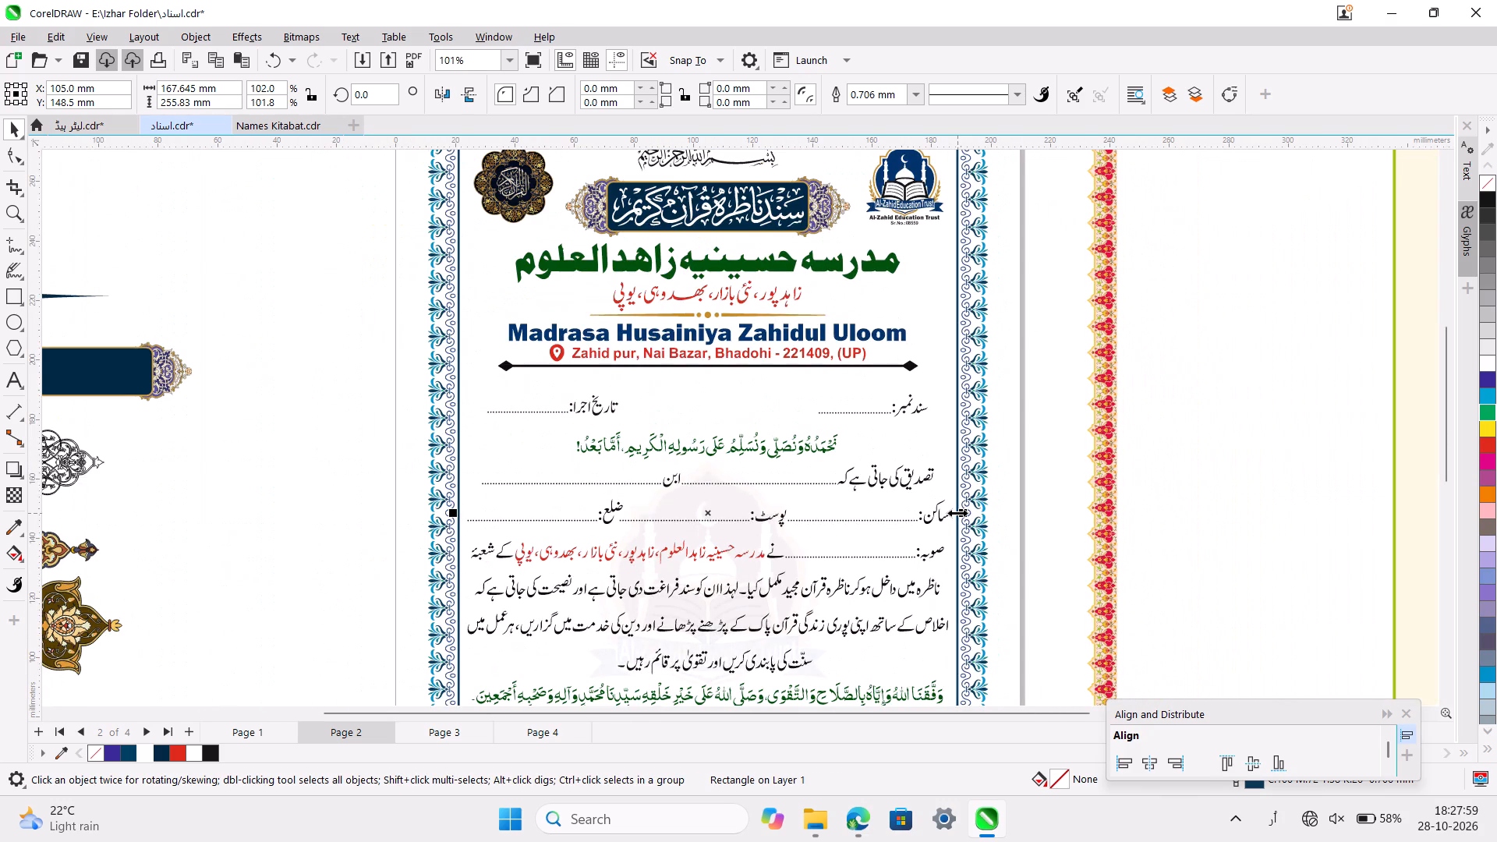
left_click(334, 458)
scroll(334, 458, "down", 1, "ctrl")
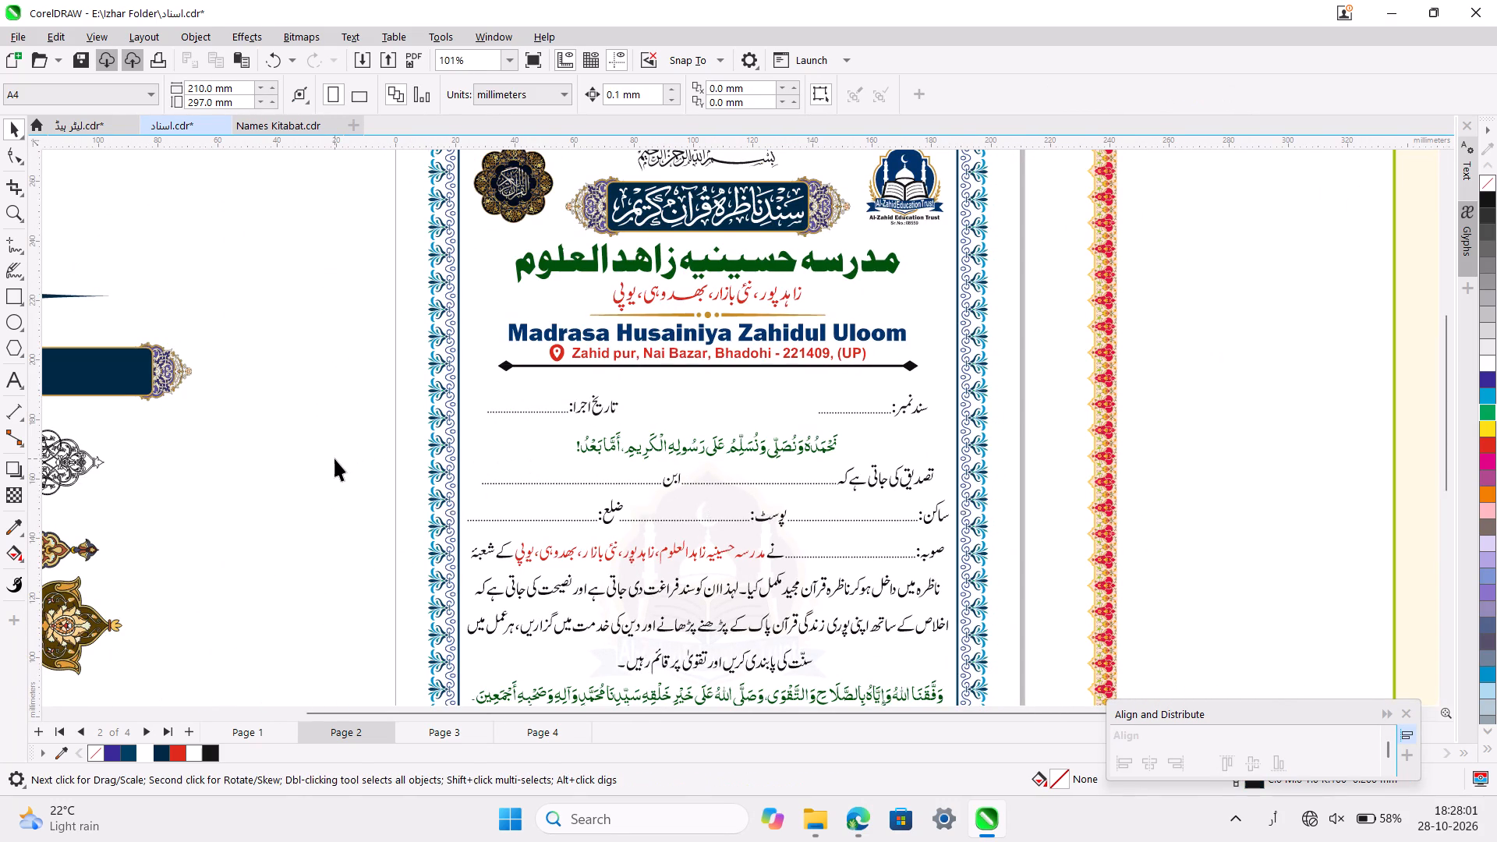
scroll(334, 458, "down", 2, "ctrl")
scroll(334, 458, "down", 1)
scroll(334, 458, "right", 1)
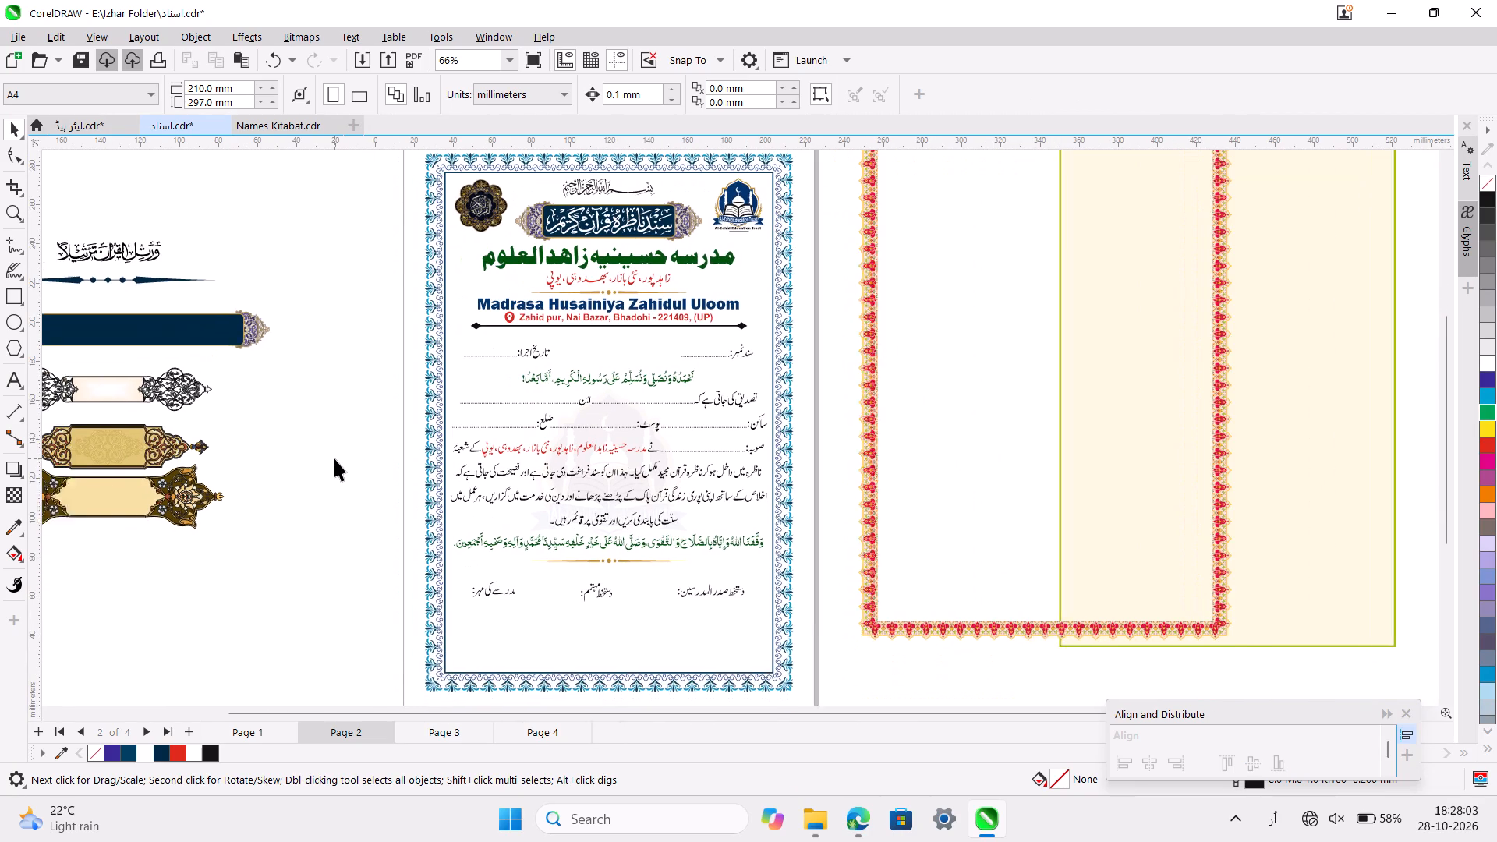
scroll(334, 458, "right", 1)
Save the certificate document.
key("ctrl+s")
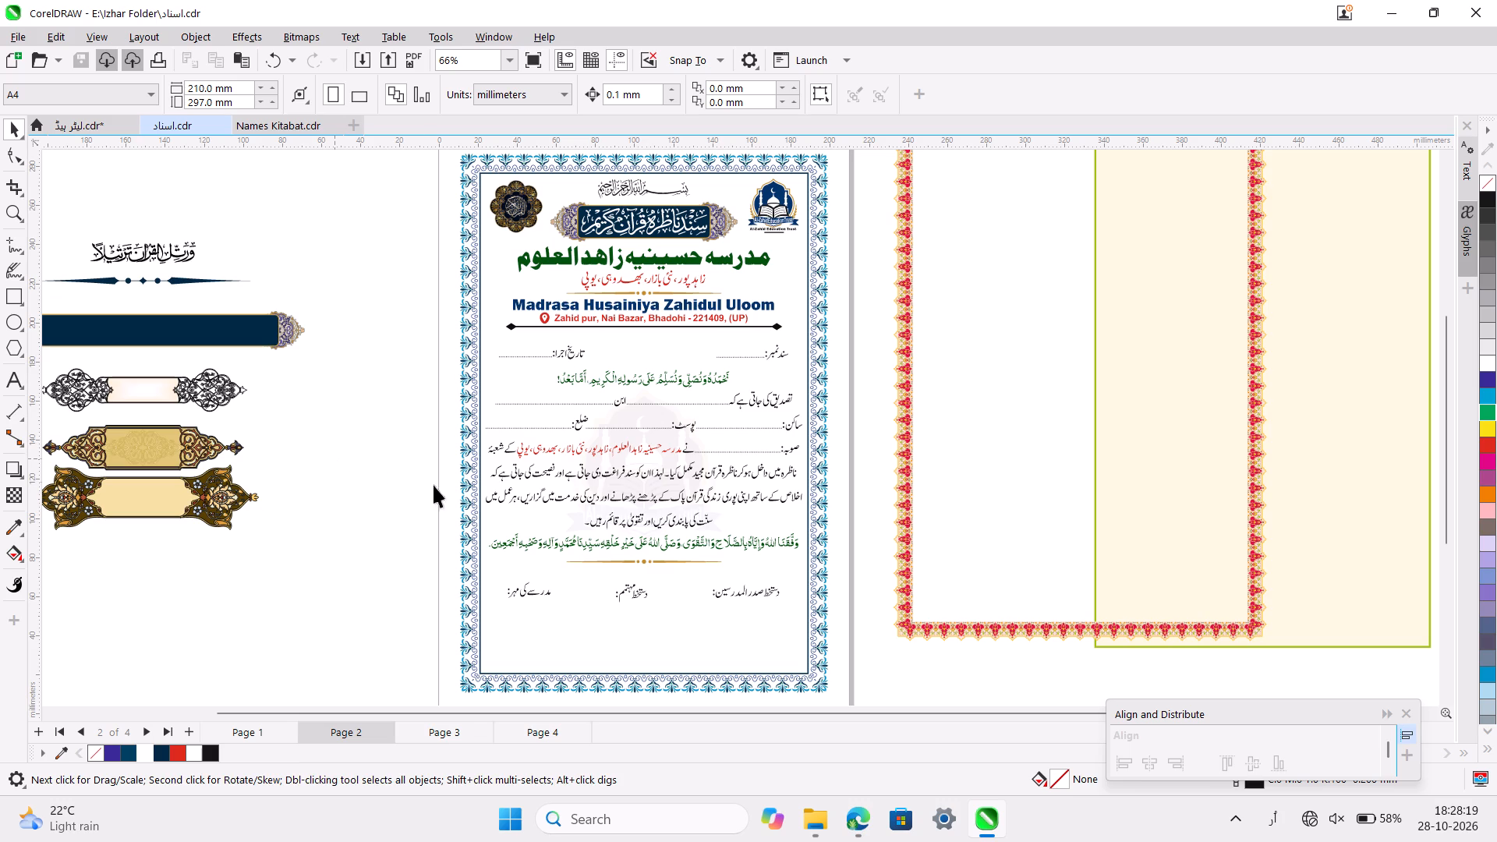
Proofread the Nazirah certificate's body text, signature lines and heading area before exporting.
scroll(549, 544, "up", 5, "ctrl")
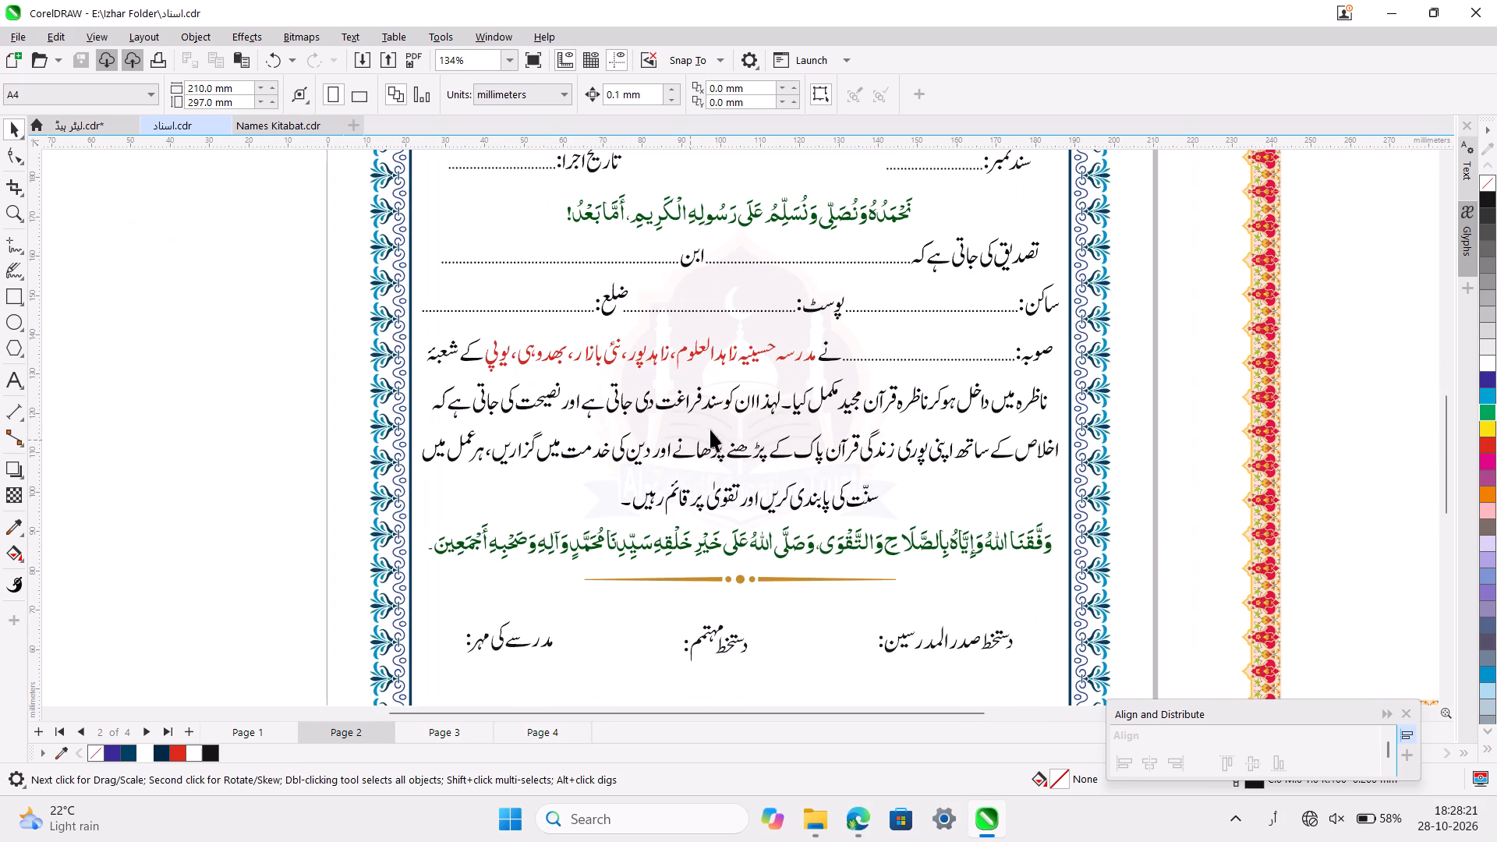
scroll(744, 395, "up", 3, "ctrl")
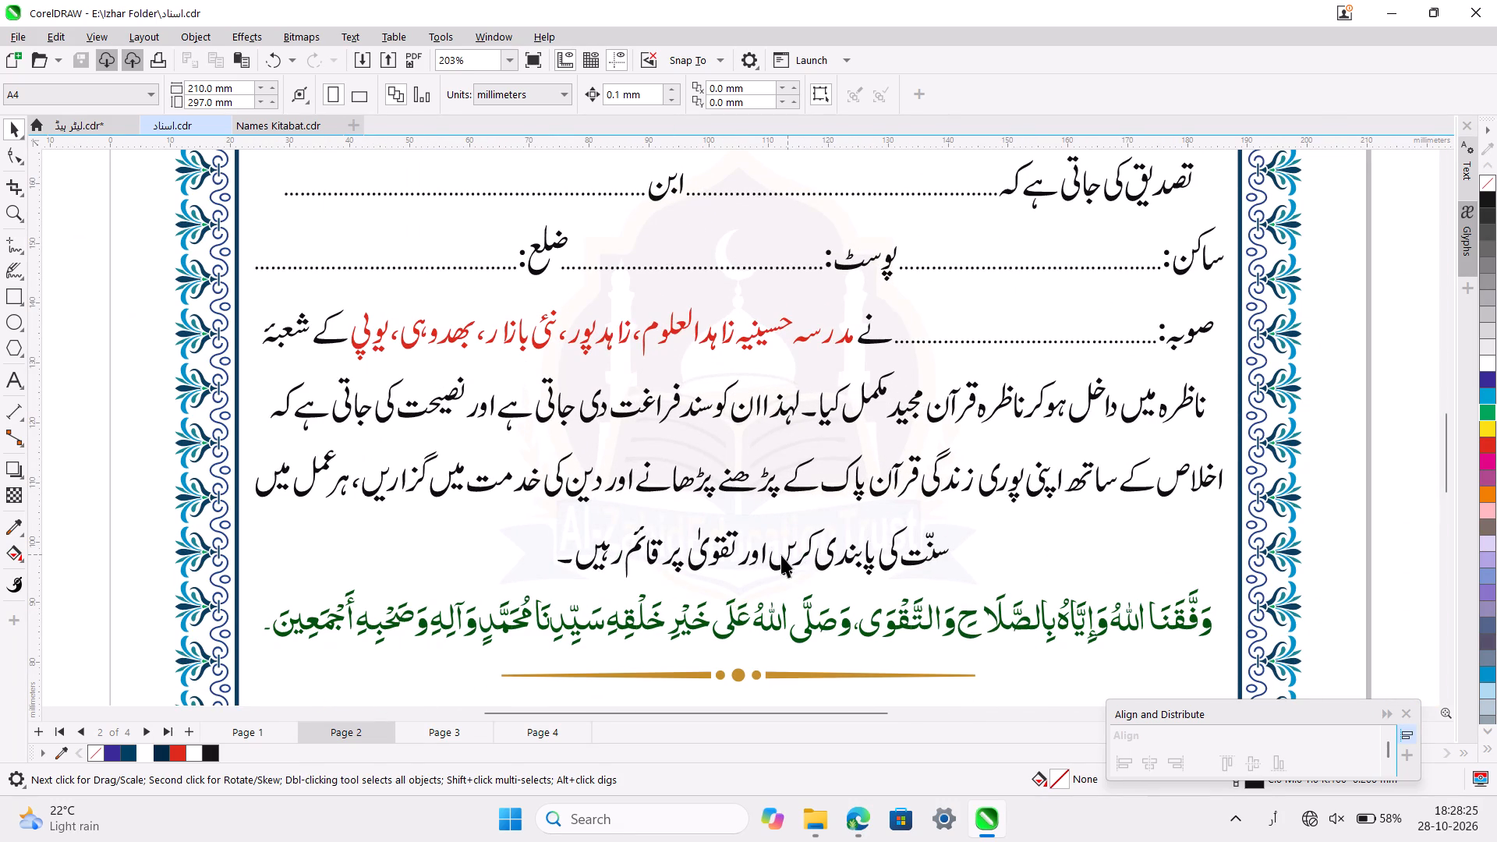
scroll(781, 555, "down", 1)
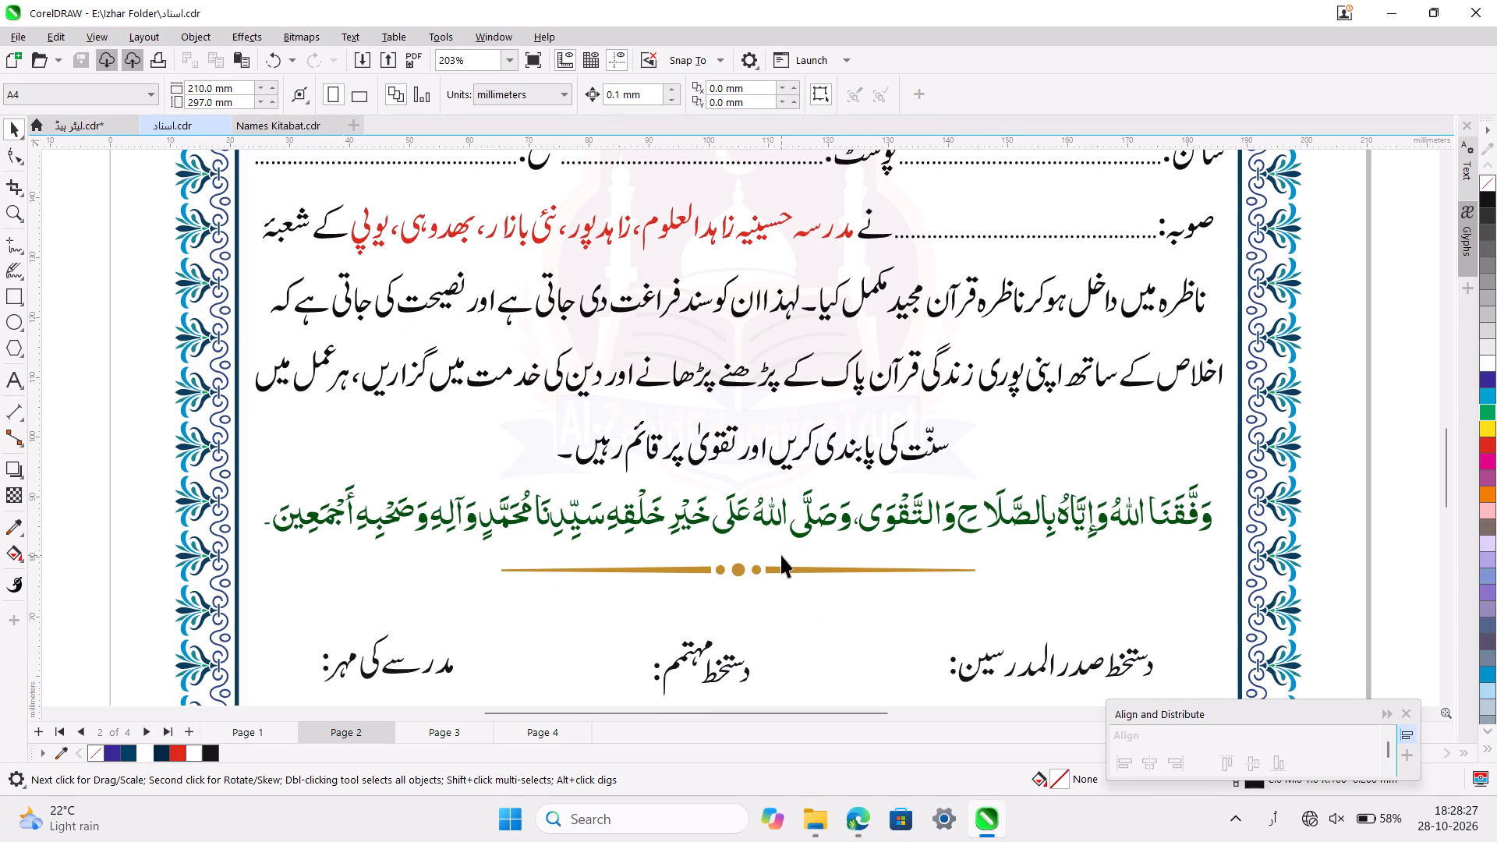
scroll(781, 555, "down", 1)
scroll(781, 555, "down", 2, "ctrl")
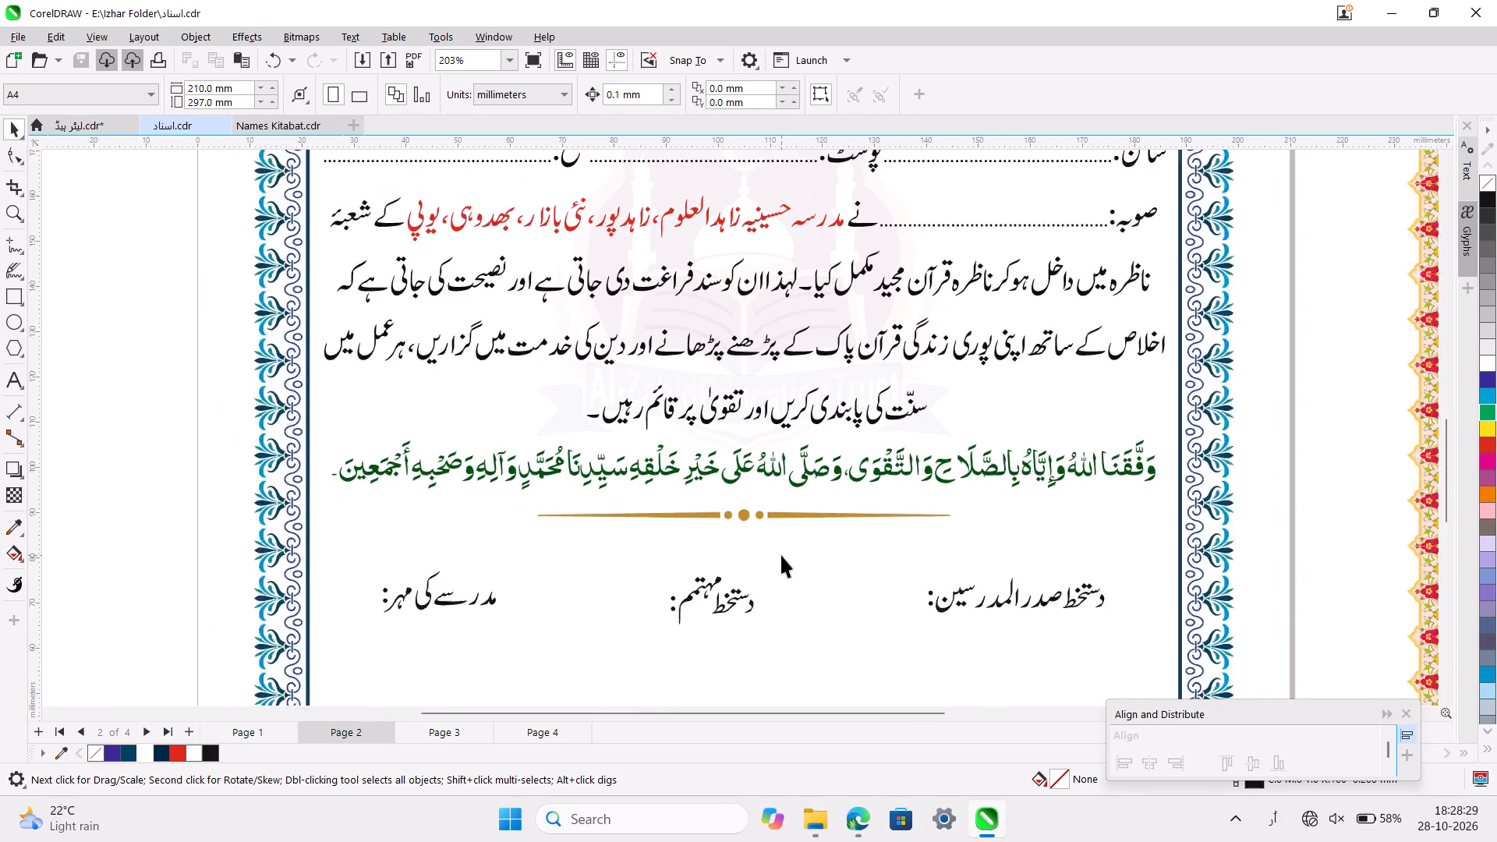
scroll(781, 555, "down", 1, "ctrl")
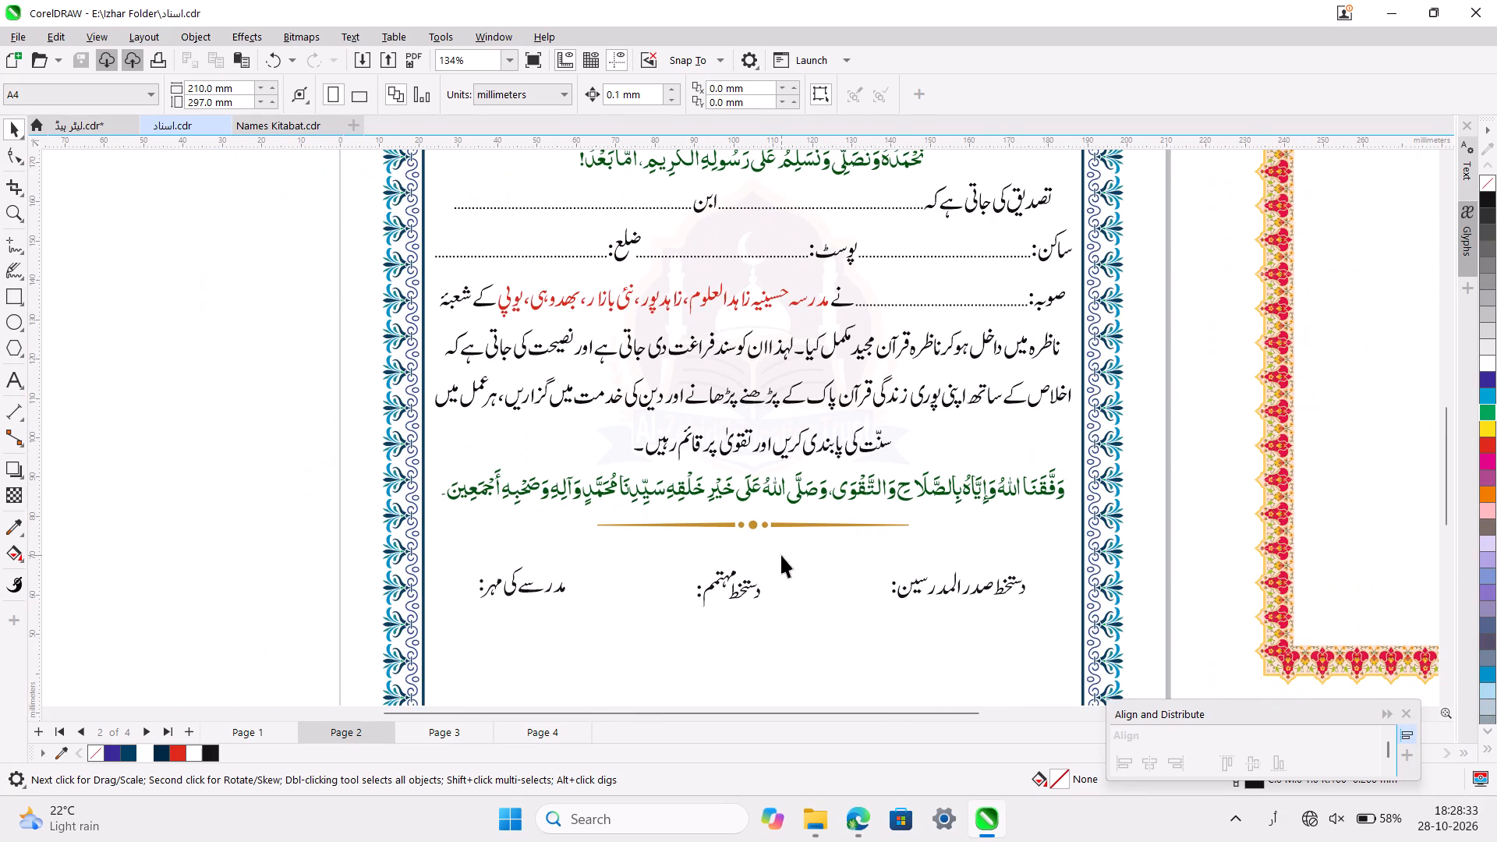
scroll(781, 555, "up", 1)
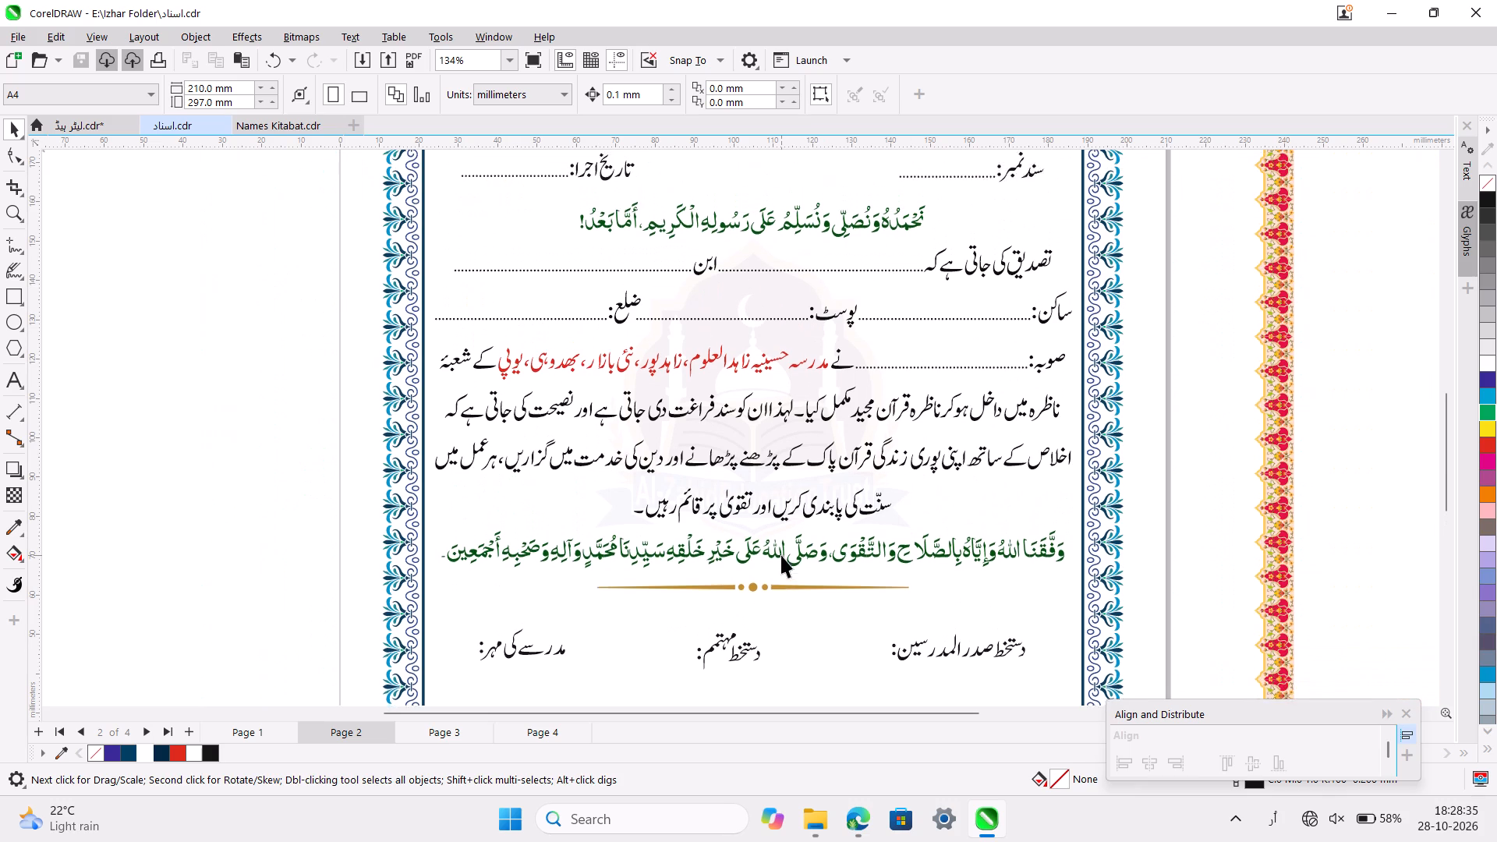
scroll(781, 555, "up", 1)
scroll(781, 555, "down", 2, "ctrl")
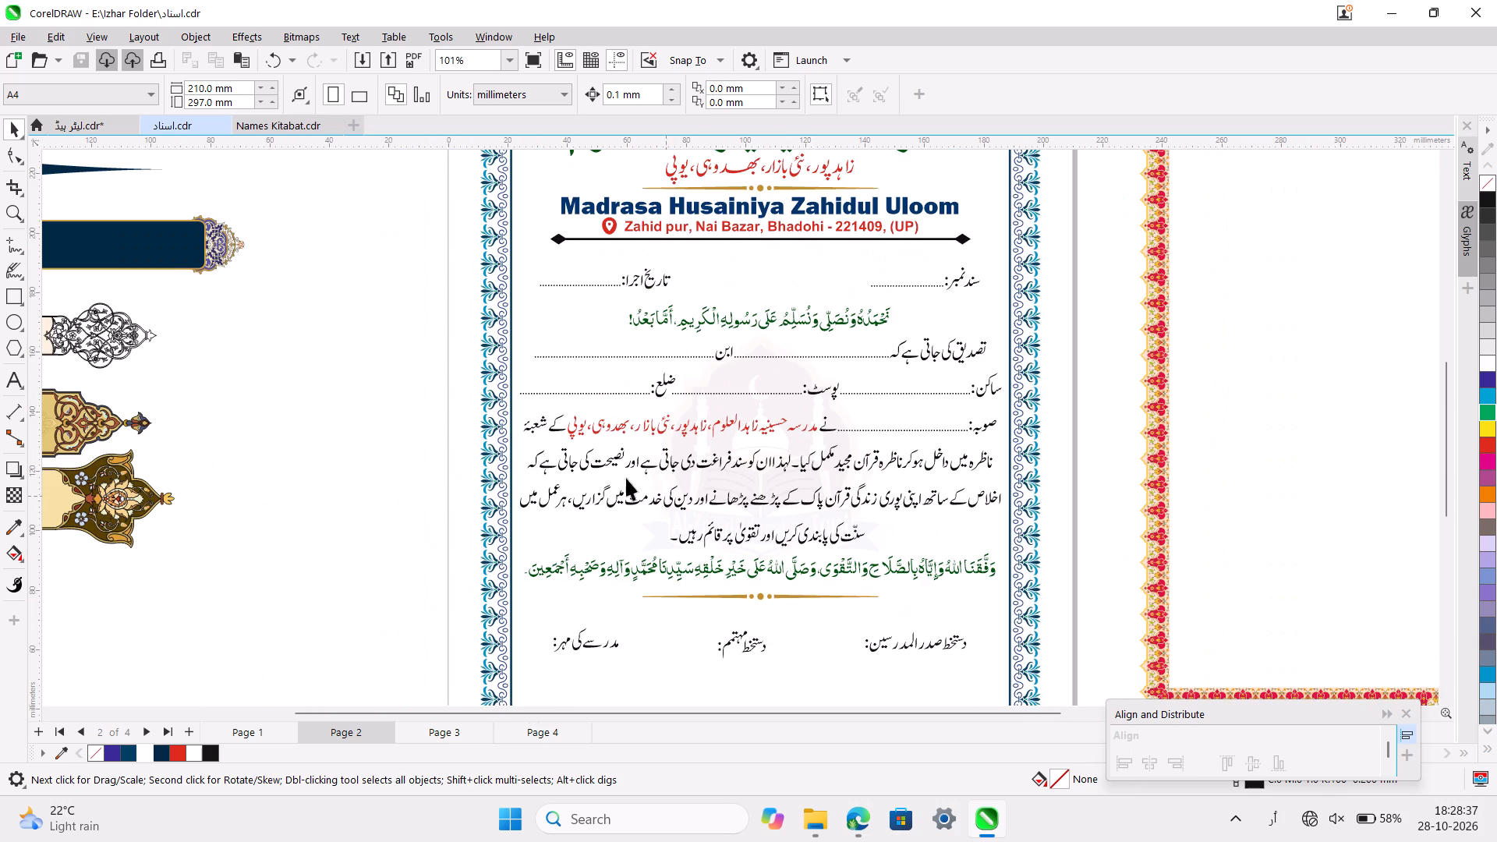
scroll(366, 521, "up", 1)
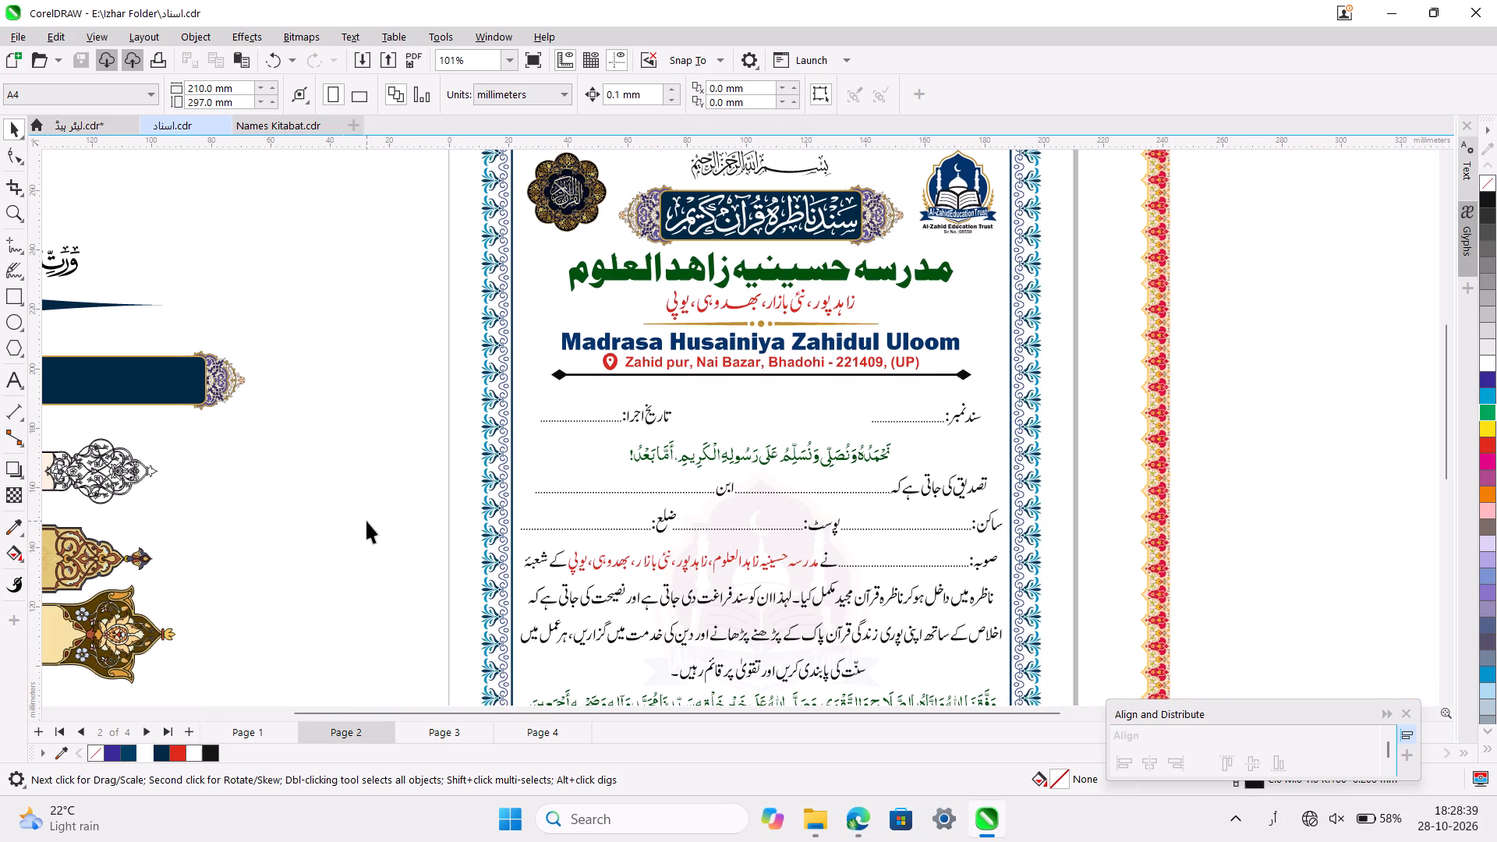
Export the Nazirah certificate as a JPG file named سند ناظرہ.
left_click(380, 63)
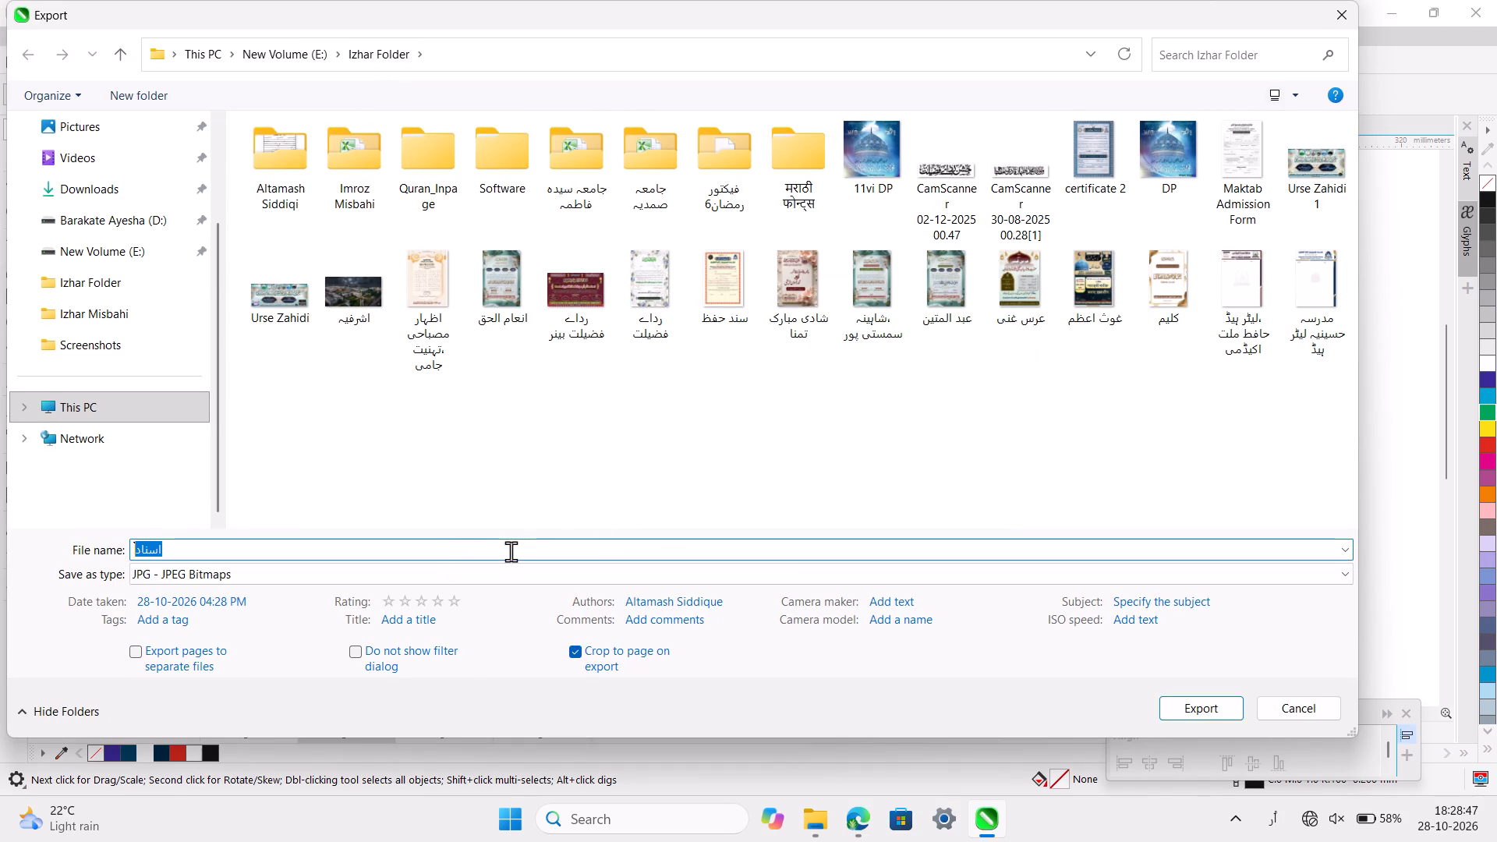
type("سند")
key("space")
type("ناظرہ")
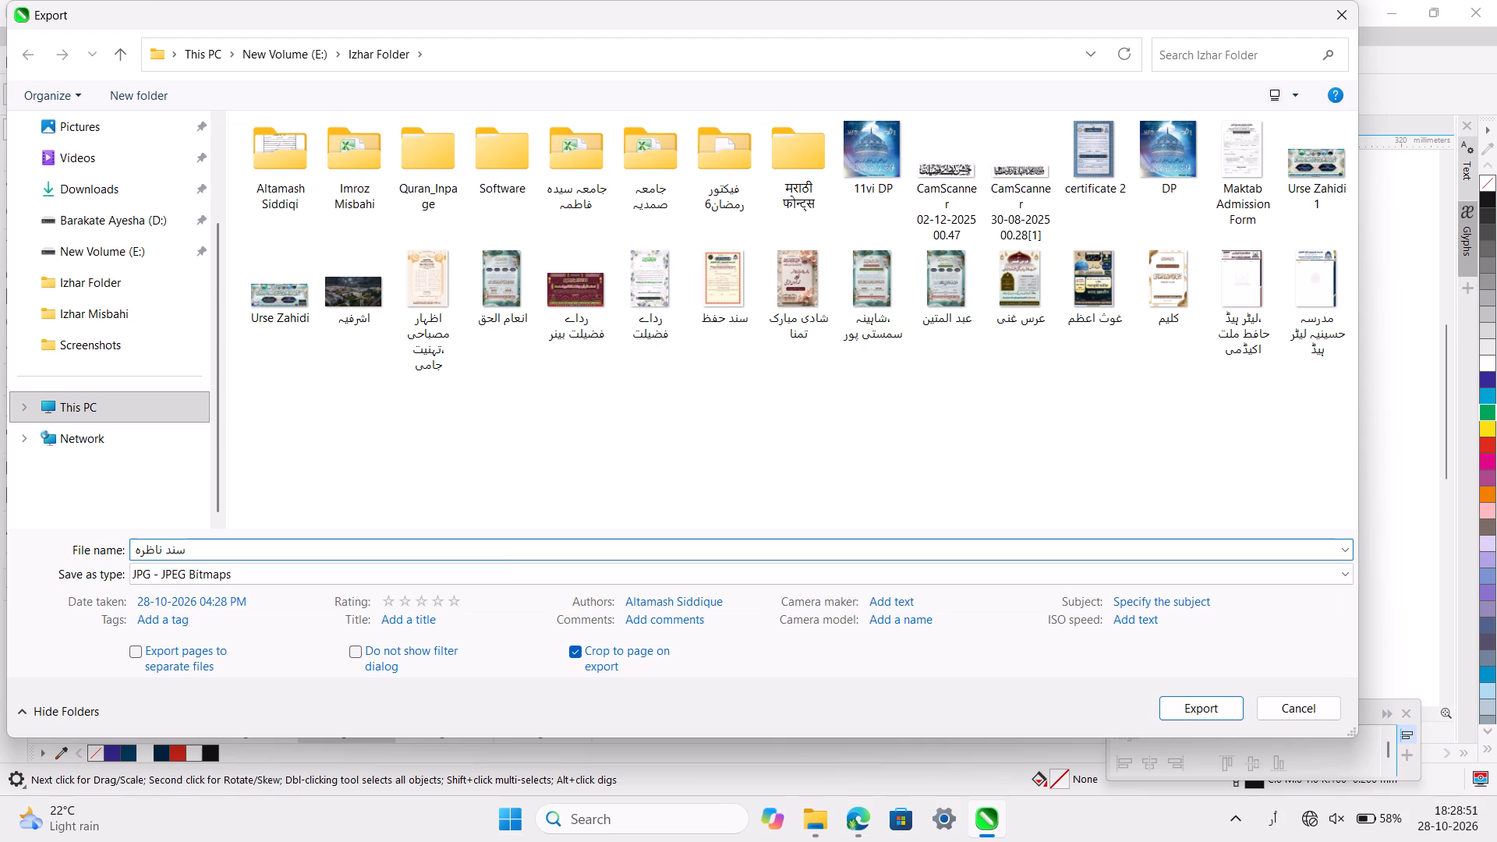
Proceed with the certificate's JPG export and set its color mode to RGB Color (24-bit).
left_click(1223, 710)
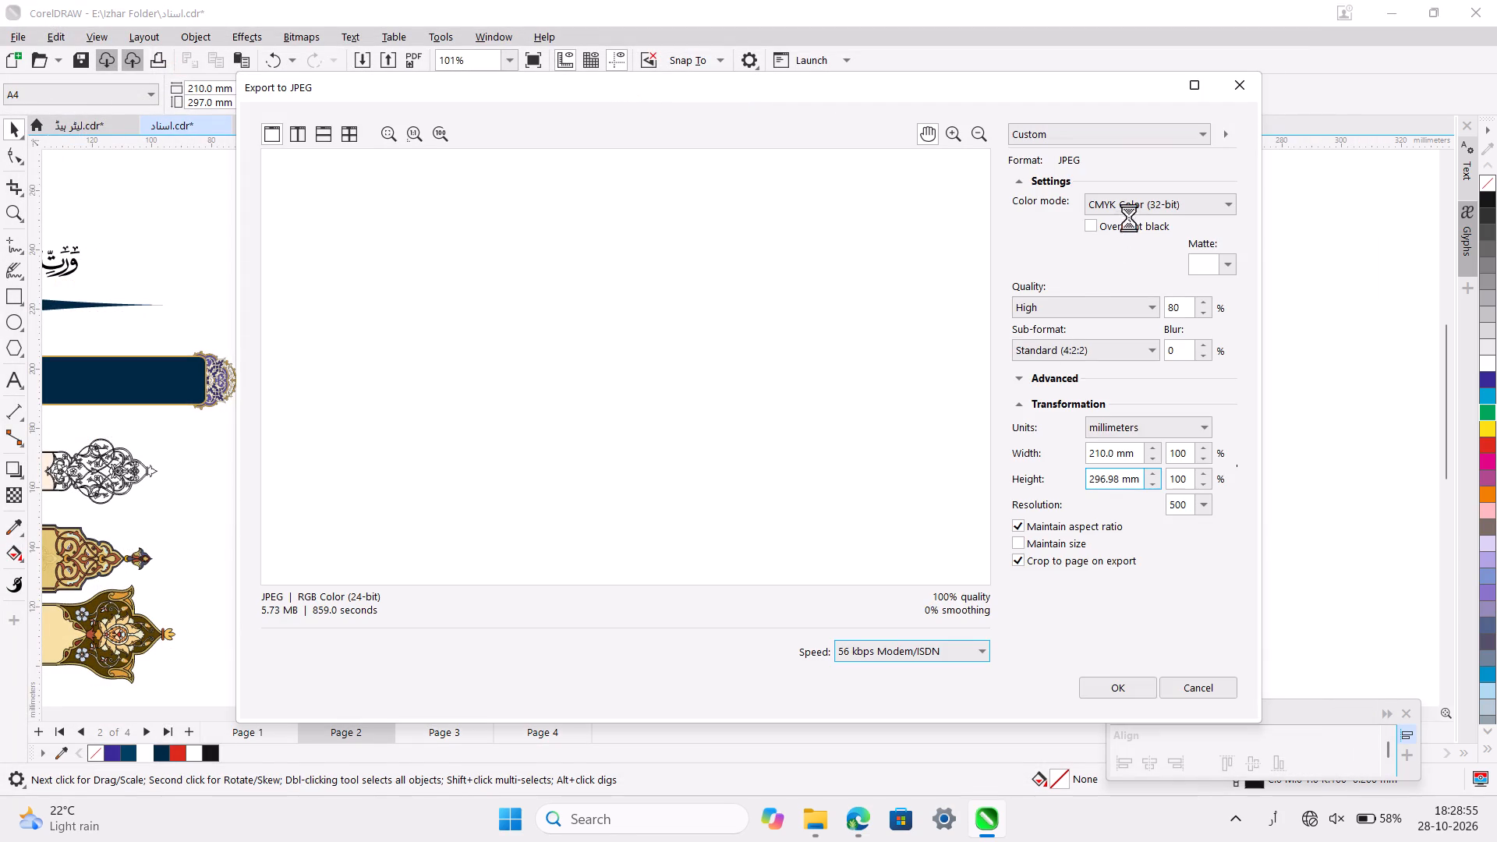
left_click(1207, 203)
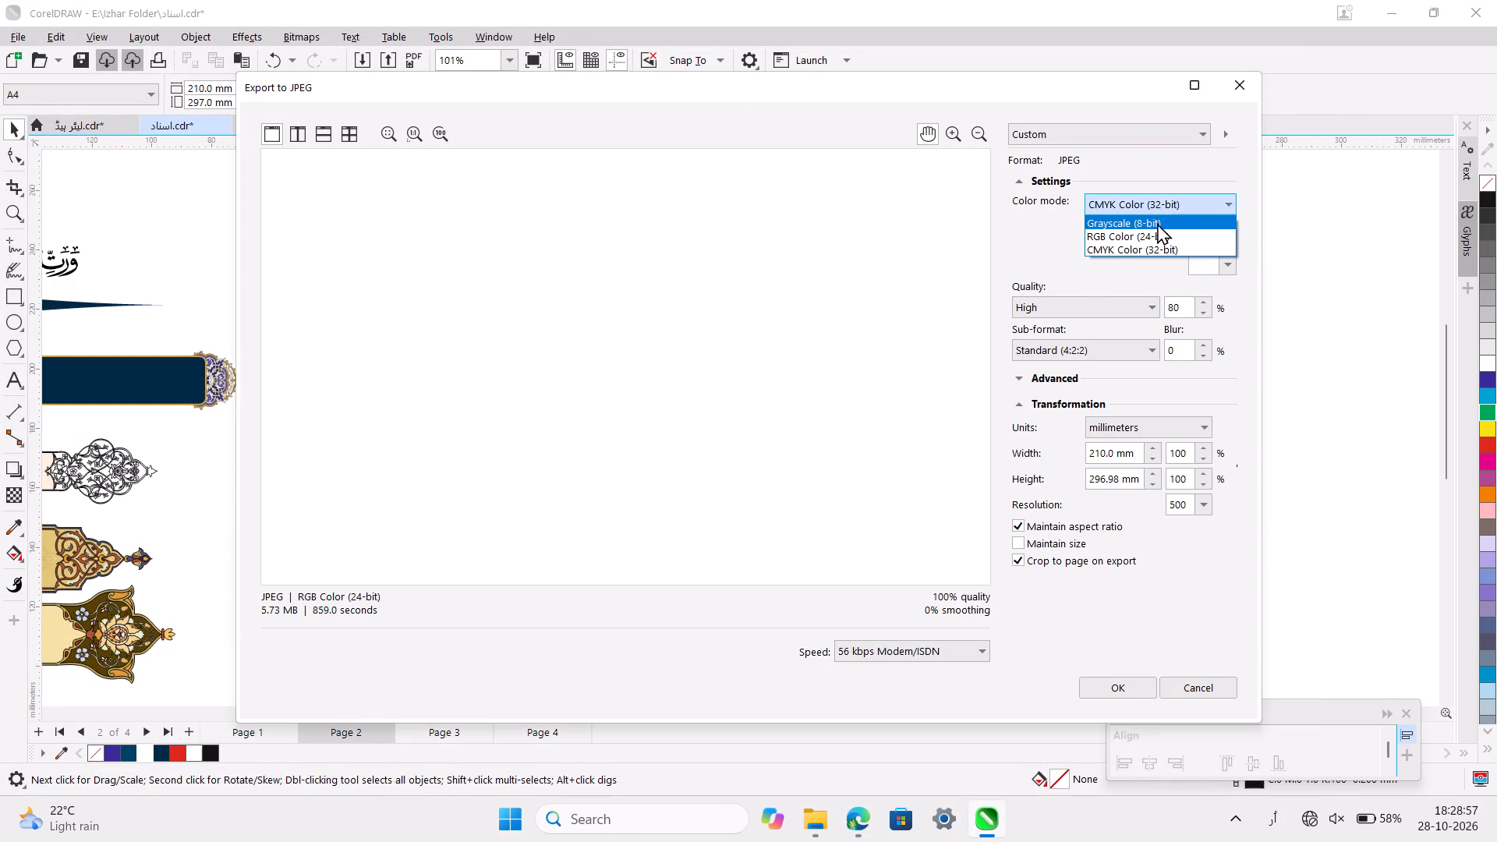
left_click(1149, 236)
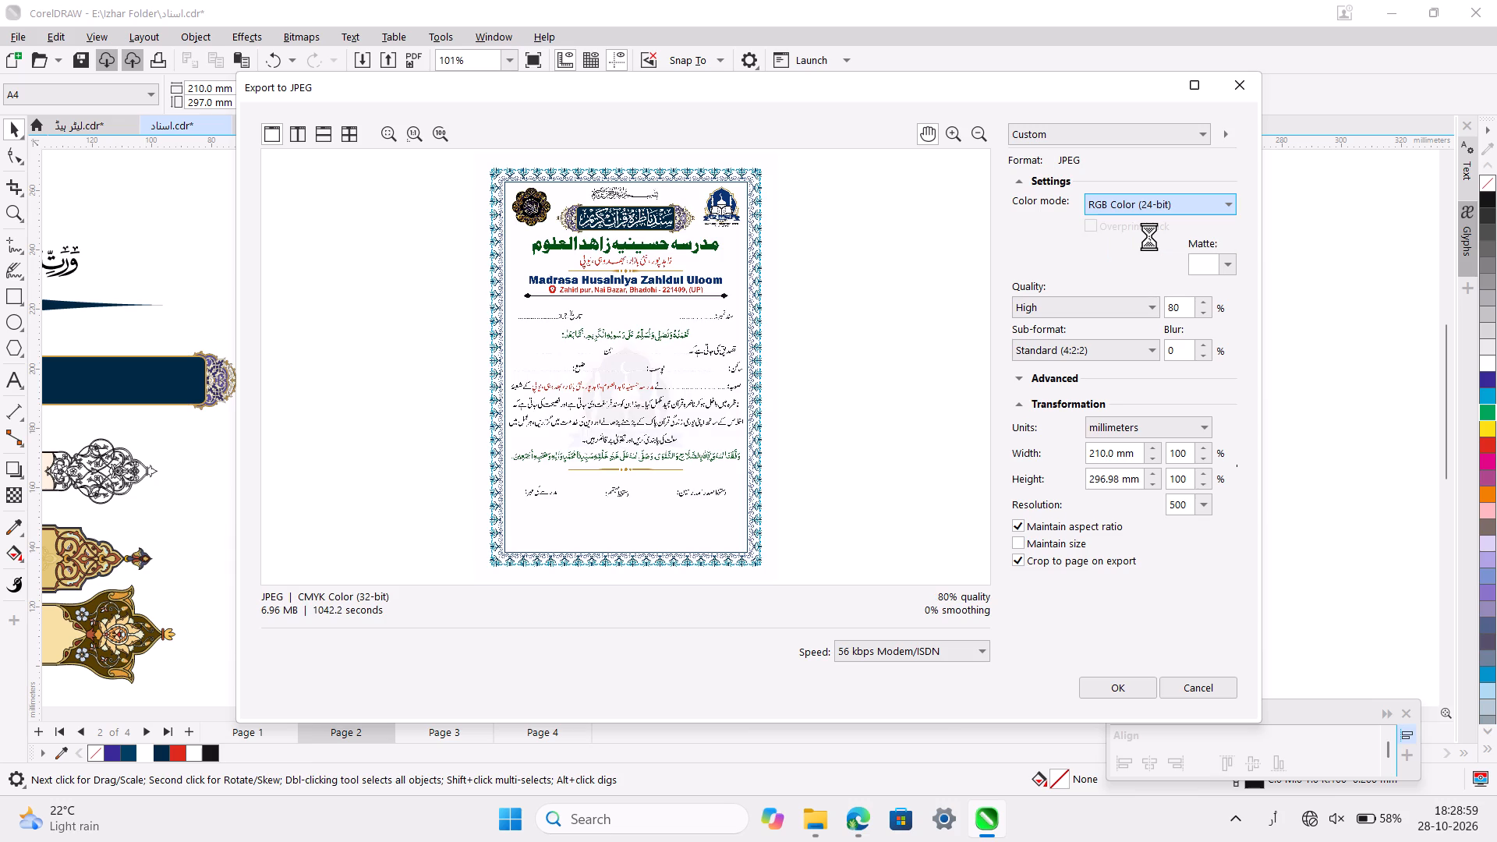